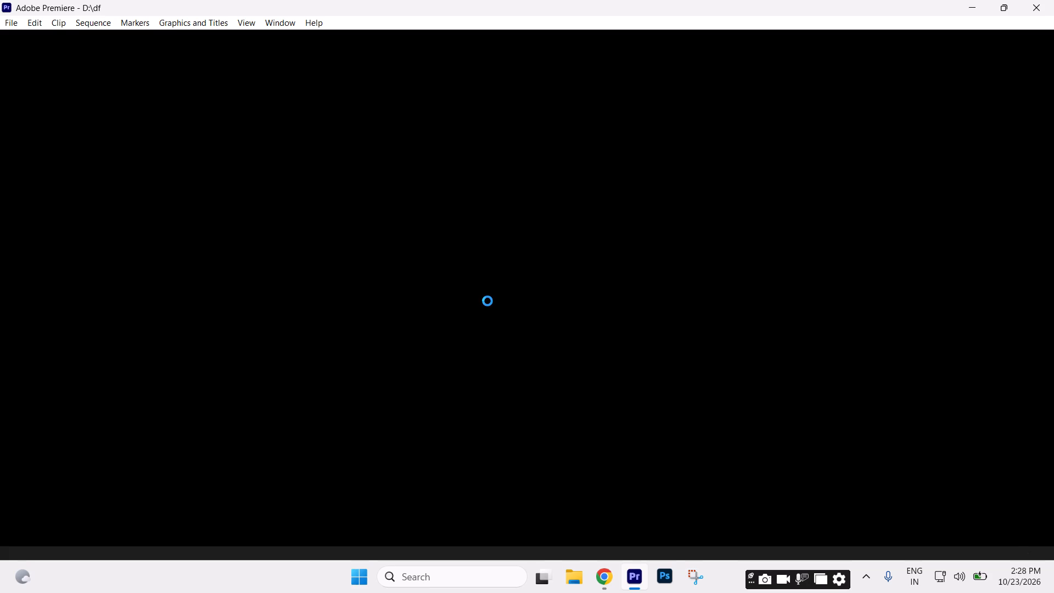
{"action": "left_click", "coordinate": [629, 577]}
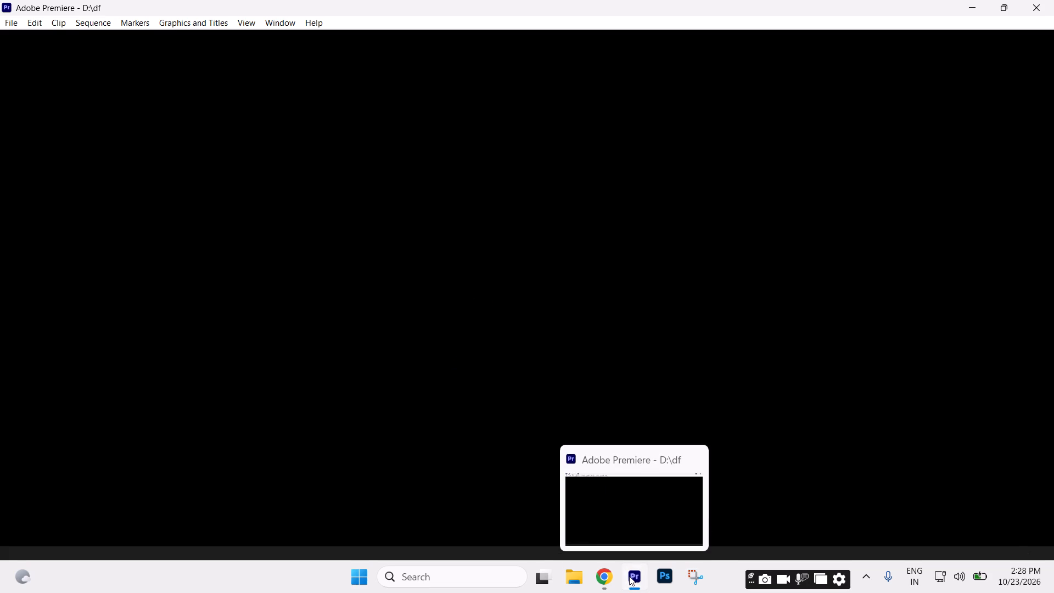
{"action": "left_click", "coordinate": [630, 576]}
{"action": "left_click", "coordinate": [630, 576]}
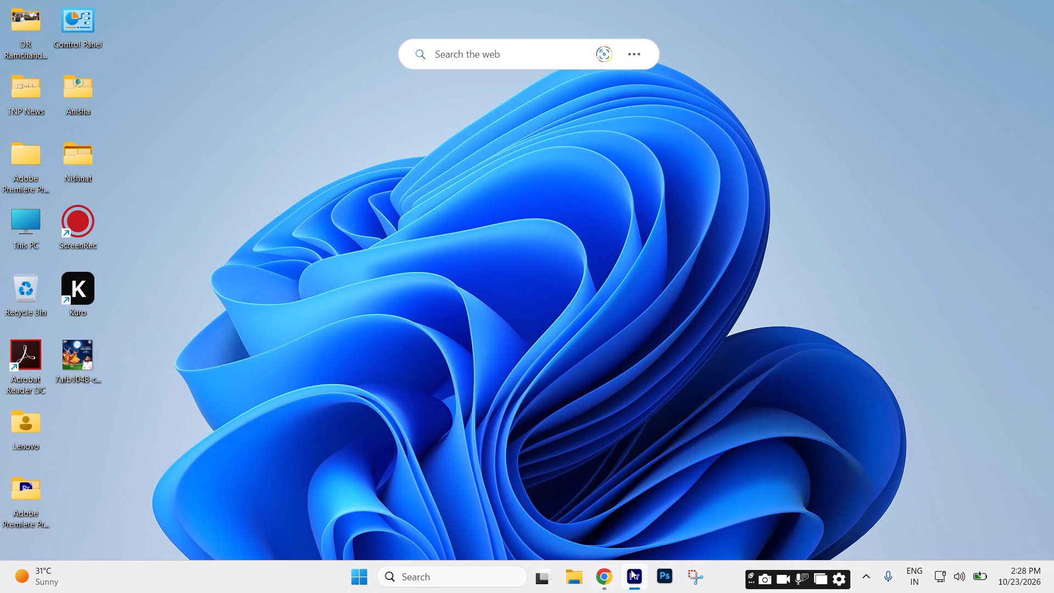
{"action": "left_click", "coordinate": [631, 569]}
Create a new vertical sequence with a frame size of 1080 horizontal by 1920 vertical.
{"action": "left_click", "coordinate": [418, 403]}
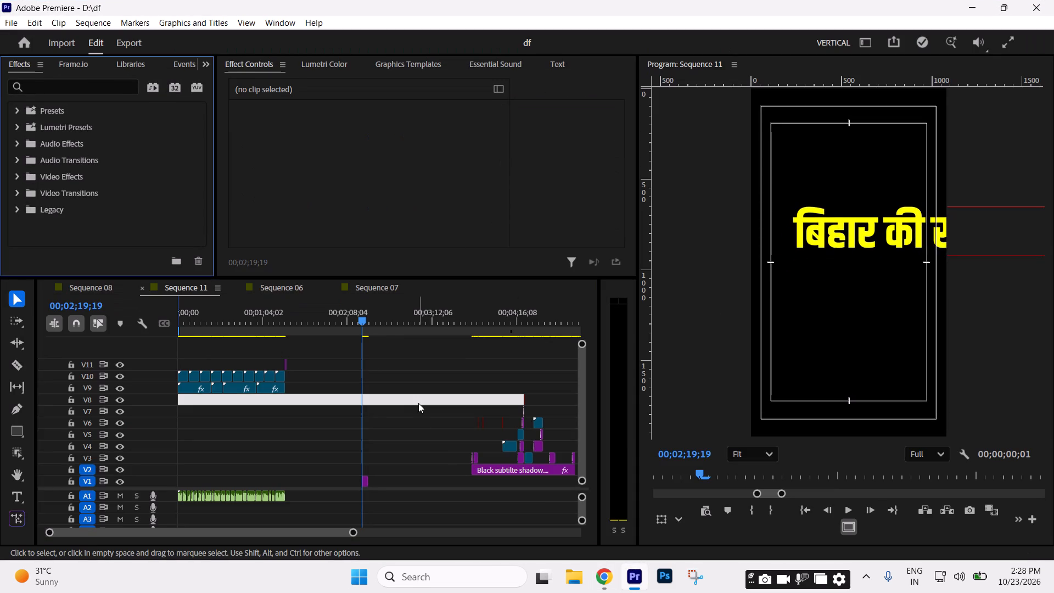
{"action": "left_click", "coordinate": [418, 403]}
{"action": "key", "text": "ctrl+n"}
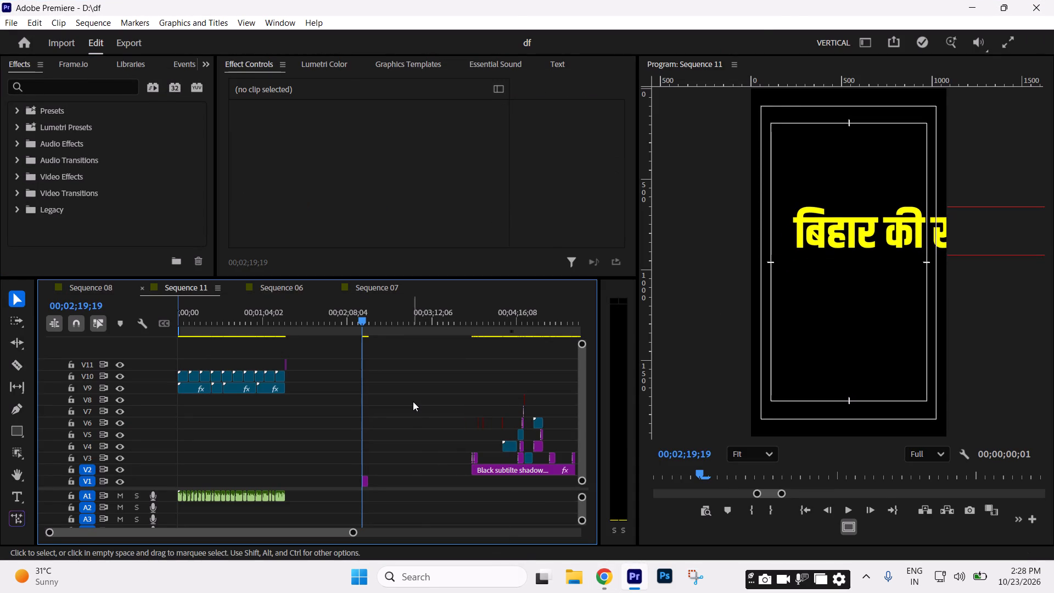
{"action": "left_click", "coordinate": [378, 29]}
{"action": "left_click", "coordinate": [378, 36]}
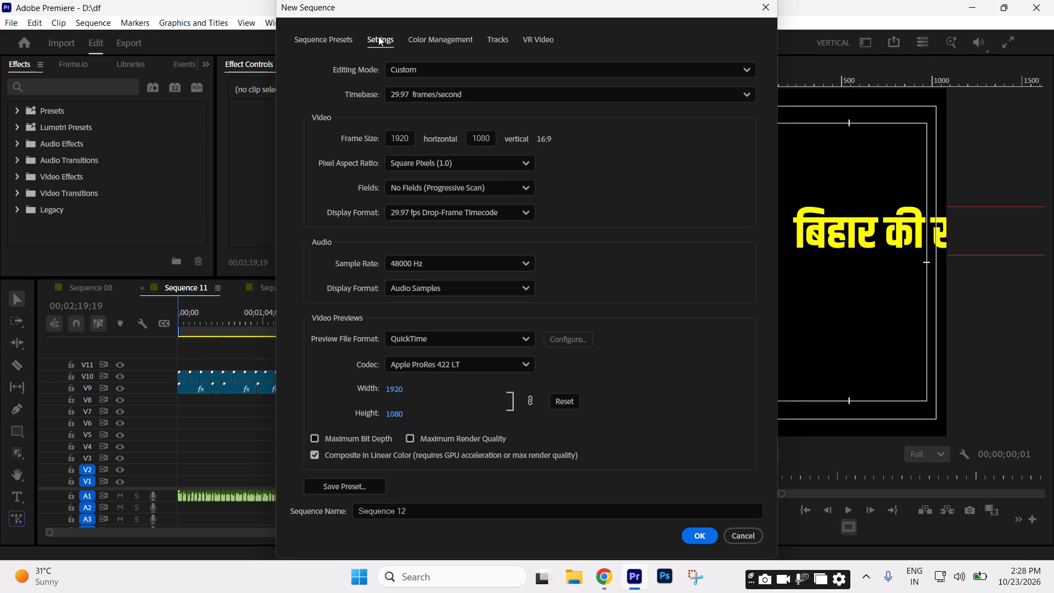
{"action": "left_click", "coordinate": [393, 141]}
{"action": "key", "text": "ctrl+a"}
{"action": "type", "text": "1080"}
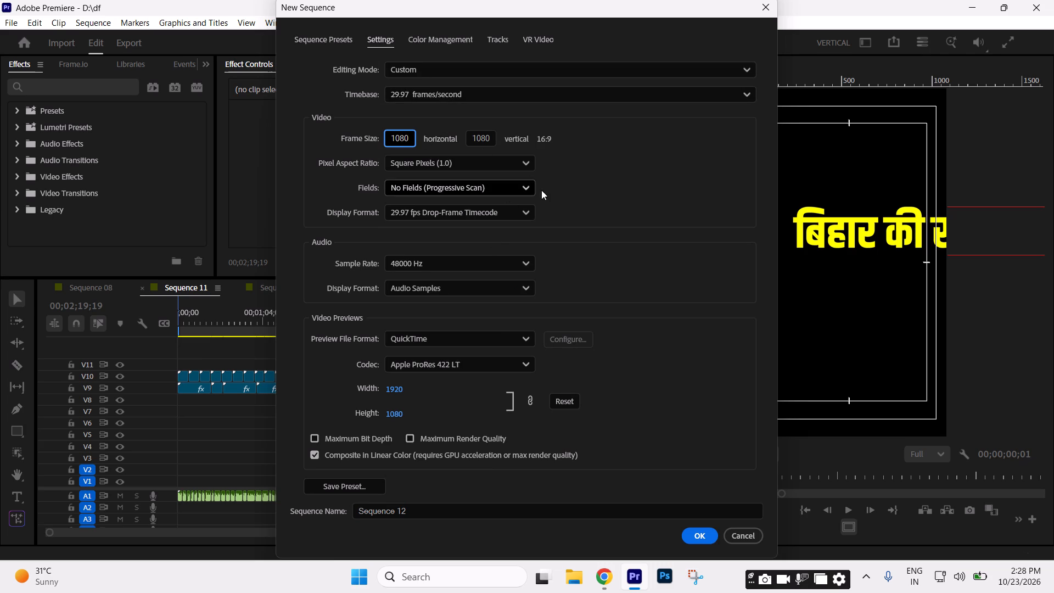
{"action": "left_click", "coordinate": [479, 142]}
{"action": "key", "text": "ctrl+a"}
{"action": "type", "text": "1920"}
{"action": "key", "text": "Return"}
{"action": "key", "text": "Return"}
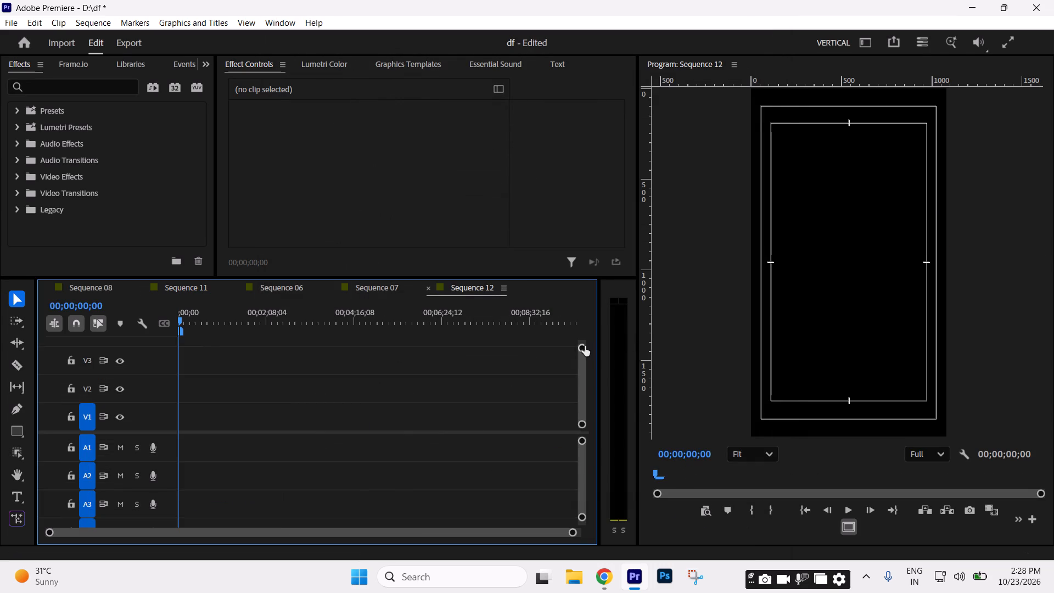
Copy all clips from Sequence 11, paste them at the start of the new vertical sequence, and return the playhead to the start.
{"action": "left_click_drag", "start_coordinate": [584, 346], "coordinate": [581, 299]}
{"action": "left_click_drag", "start_coordinate": [583, 516], "coordinate": [584, 588]}
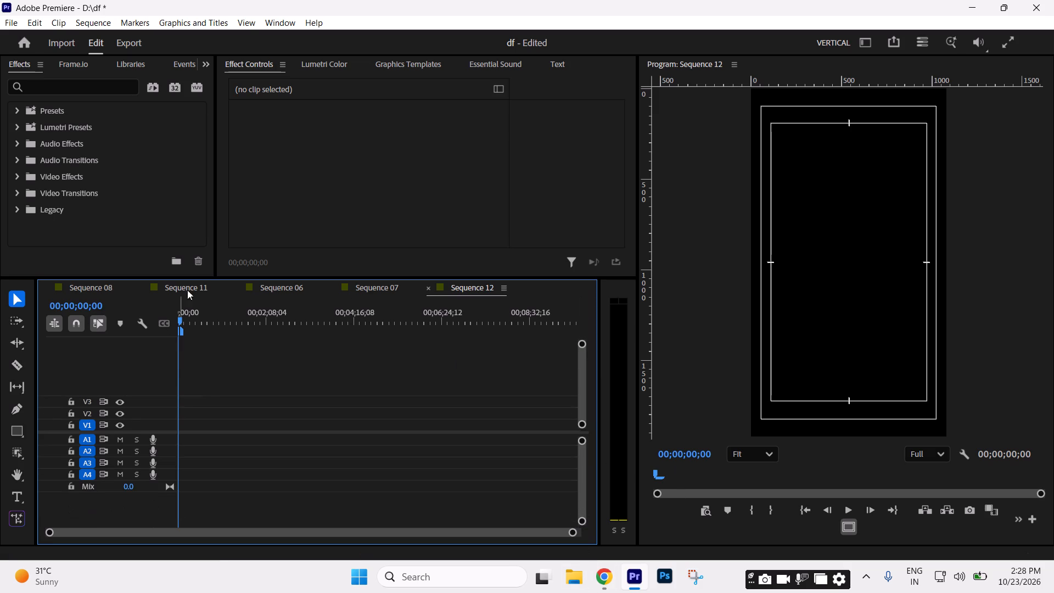
{"action": "left_click", "coordinate": [175, 286]}
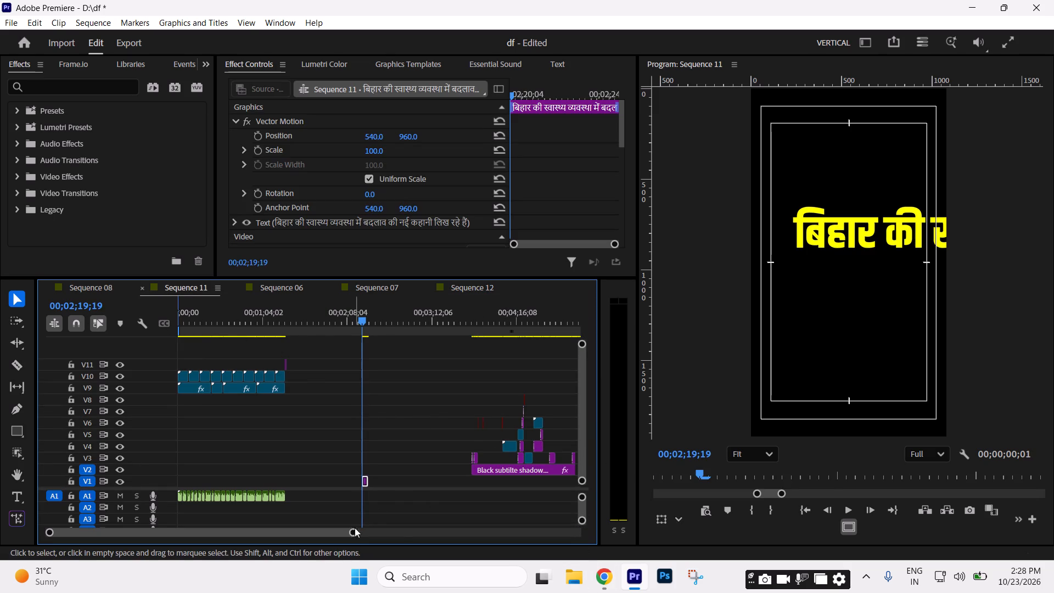
{"action": "left_click_drag", "start_coordinate": [352, 530], "coordinate": [464, 529]}
{"action": "left_click_drag", "start_coordinate": [509, 361], "coordinate": [167, 507]}
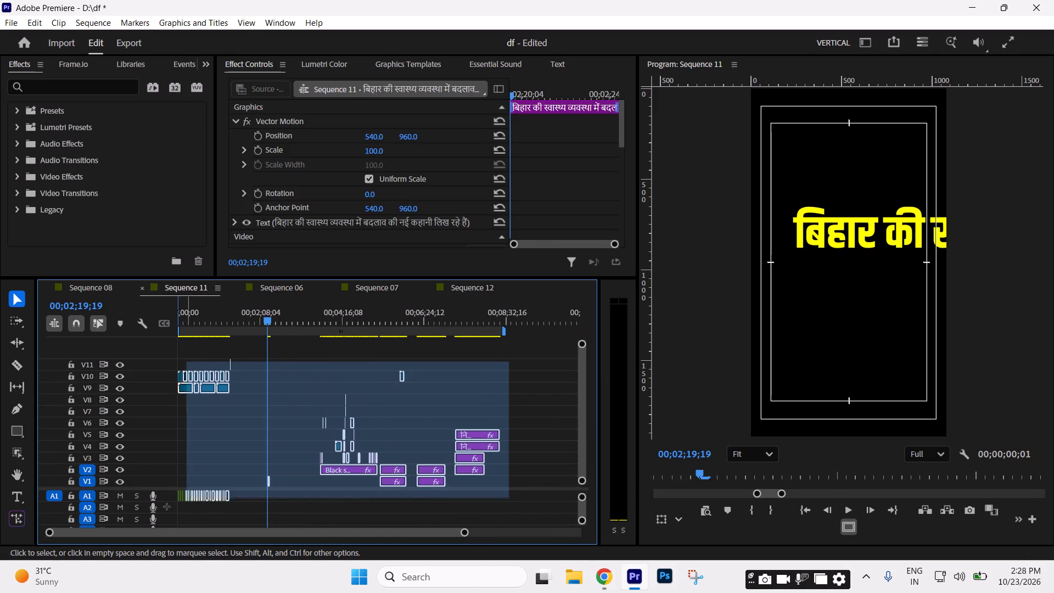
{"action": "left_click_drag", "start_coordinate": [167, 507], "coordinate": [122, 522]}
{"action": "key", "text": "ctrl+c"}
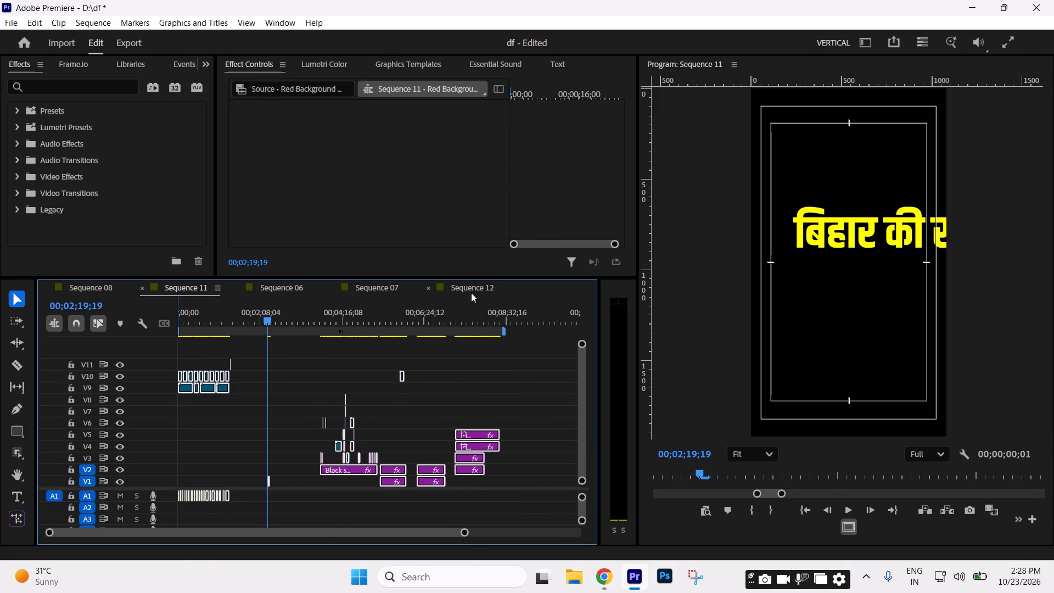
{"action": "left_click", "coordinate": [470, 287]}
{"action": "left_click_drag", "start_coordinate": [288, 322], "coordinate": [0, 333]}
{"action": "key", "text": "ctrl+v"}
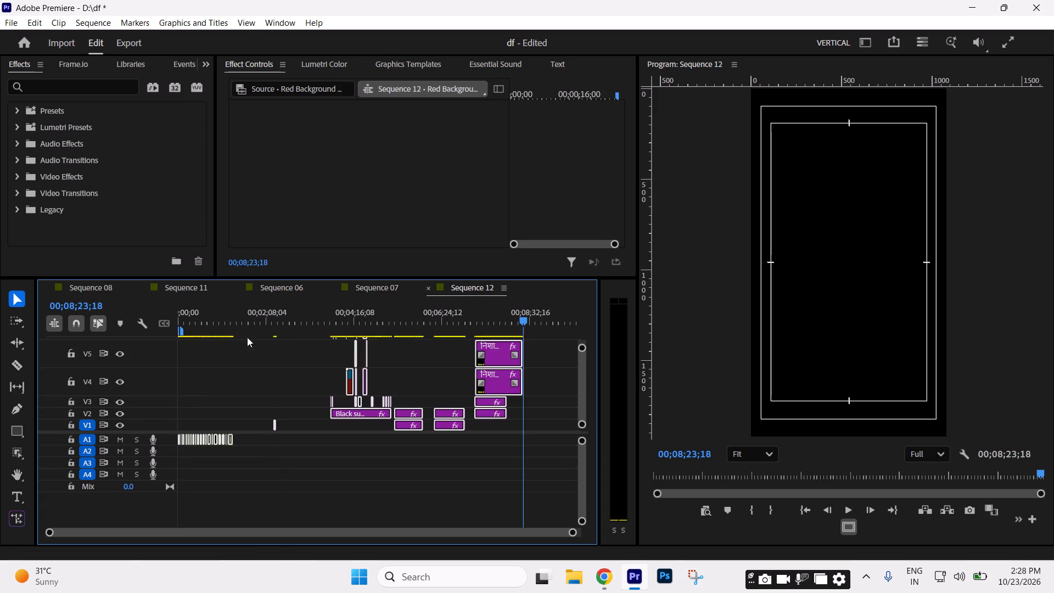
{"action": "left_click_drag", "start_coordinate": [304, 315], "coordinate": [0, 361]}
{"action": "left_click", "coordinate": [434, 481]}
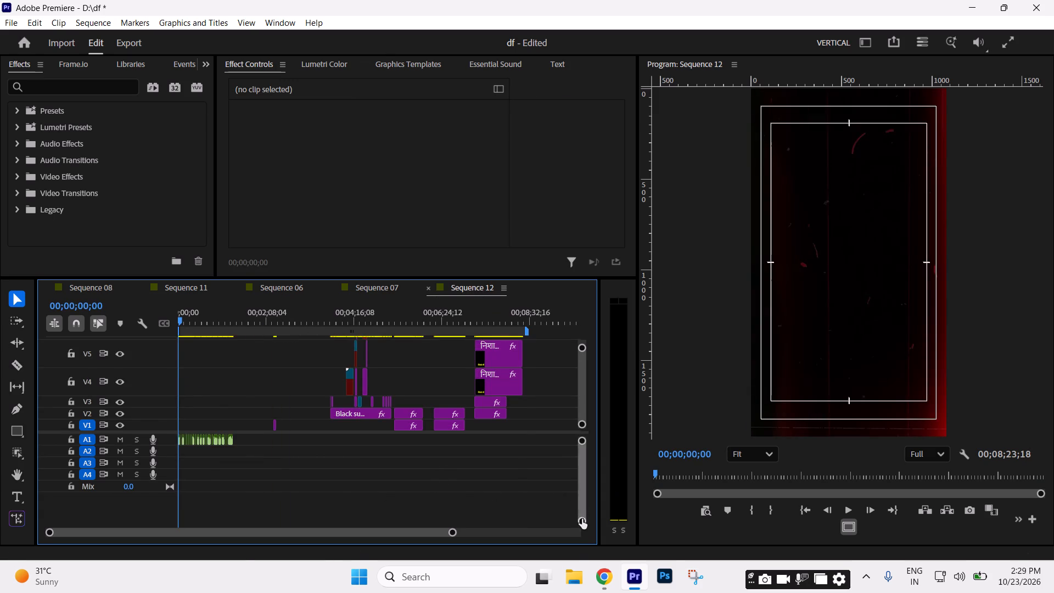
Minimise the video track heights in the new sequence and enlarge the video track area so tracks V1 to V11 fit.
{"action": "left_click_drag", "start_coordinate": [582, 521], "coordinate": [579, 545]}
{"action": "left_click_drag", "start_coordinate": [581, 423], "coordinate": [590, 486]}
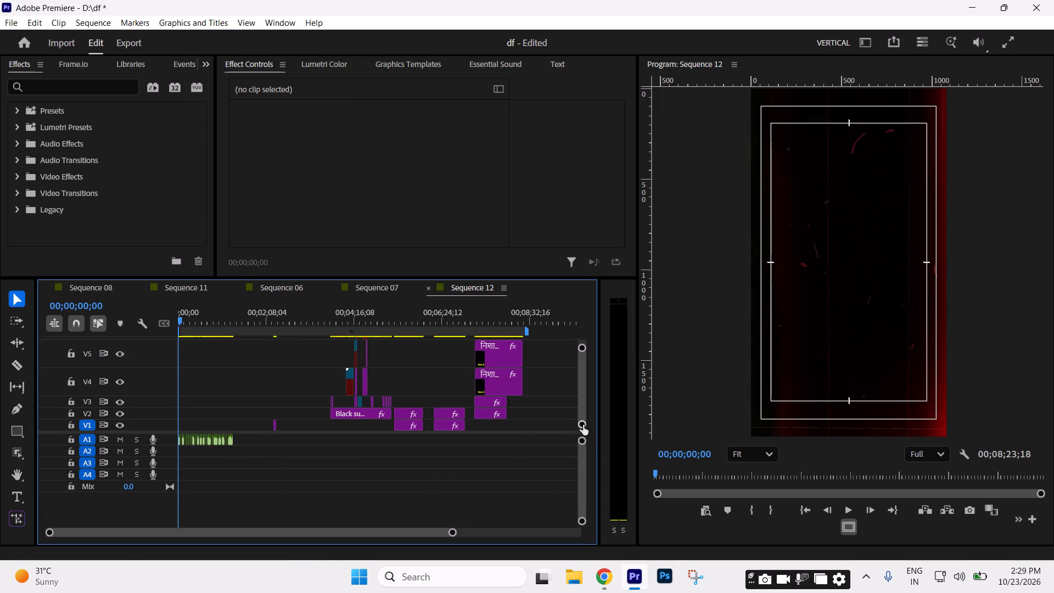
{"action": "left_click_drag", "start_coordinate": [583, 424], "coordinate": [583, 485]}
{"action": "left_click", "coordinate": [581, 344]}
{"action": "left_click_drag", "start_coordinate": [582, 346], "coordinate": [584, 316]}
{"action": "left_click_drag", "start_coordinate": [581, 344], "coordinate": [584, 292]}
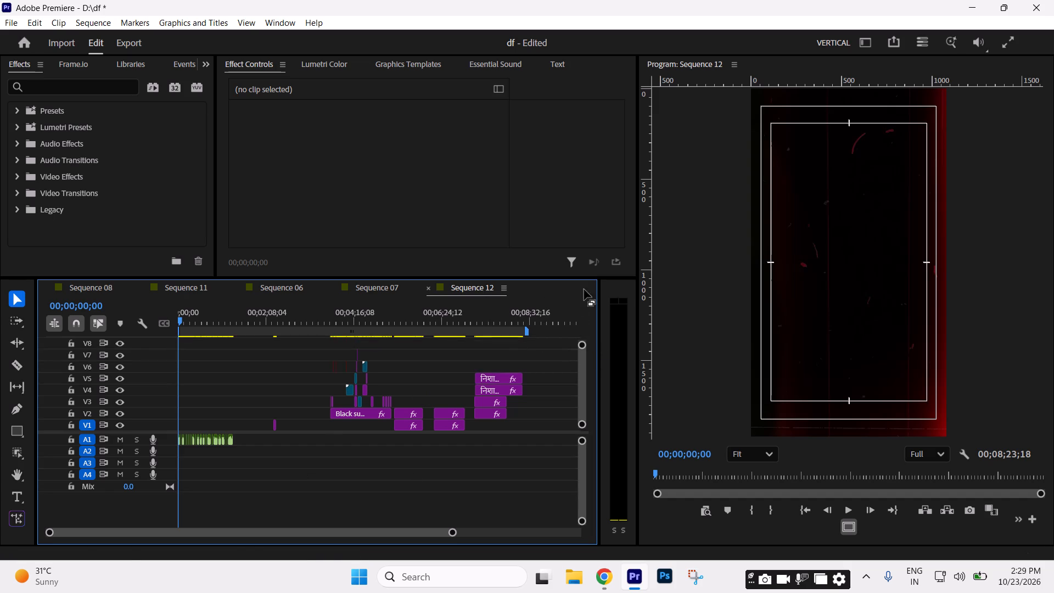
{"action": "left_click_drag", "start_coordinate": [138, 432], "coordinate": [156, 474]}
Position the playhead at 00;02;22;00 over the yellow Hindi title clip on V1.
{"action": "left_click_drag", "start_coordinate": [218, 319], "coordinate": [0, 362]}
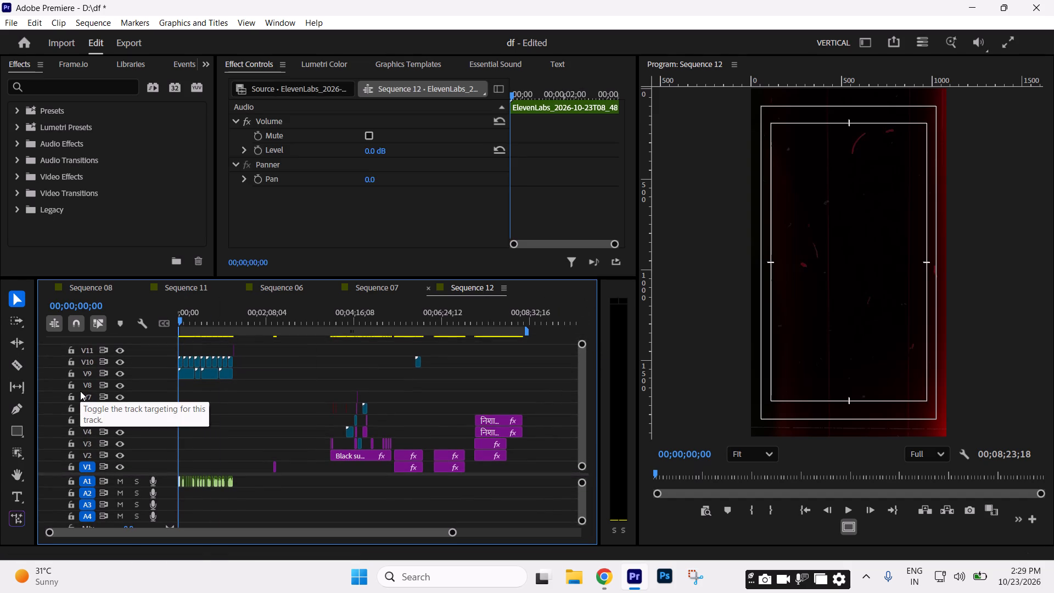
{"action": "key", "text": "space"}
{"action": "left_click", "coordinate": [279, 328]}
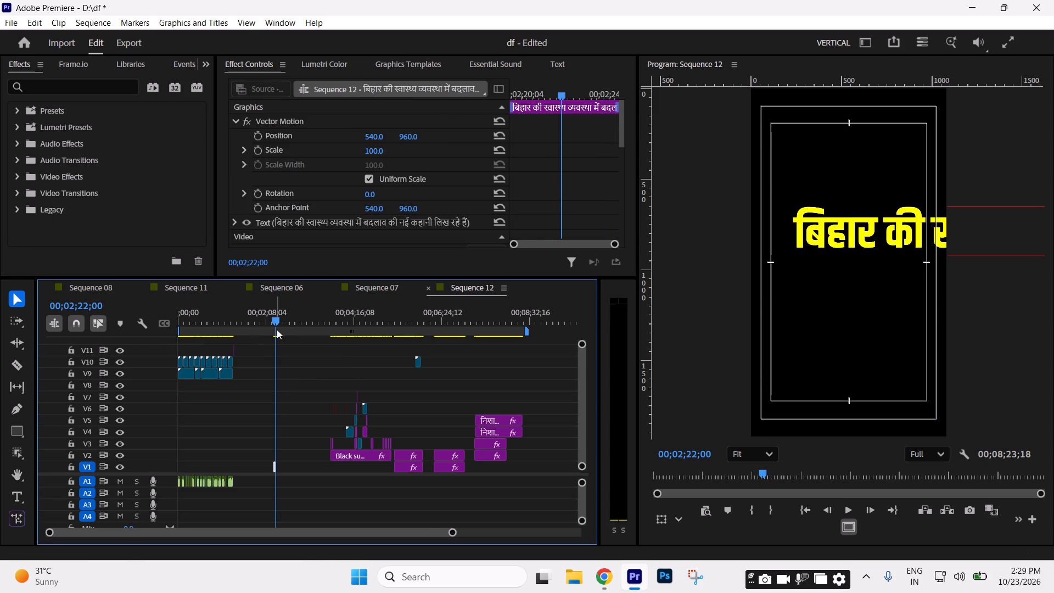
{"action": "left_click_drag", "start_coordinate": [455, 530], "coordinate": [139, 534]}
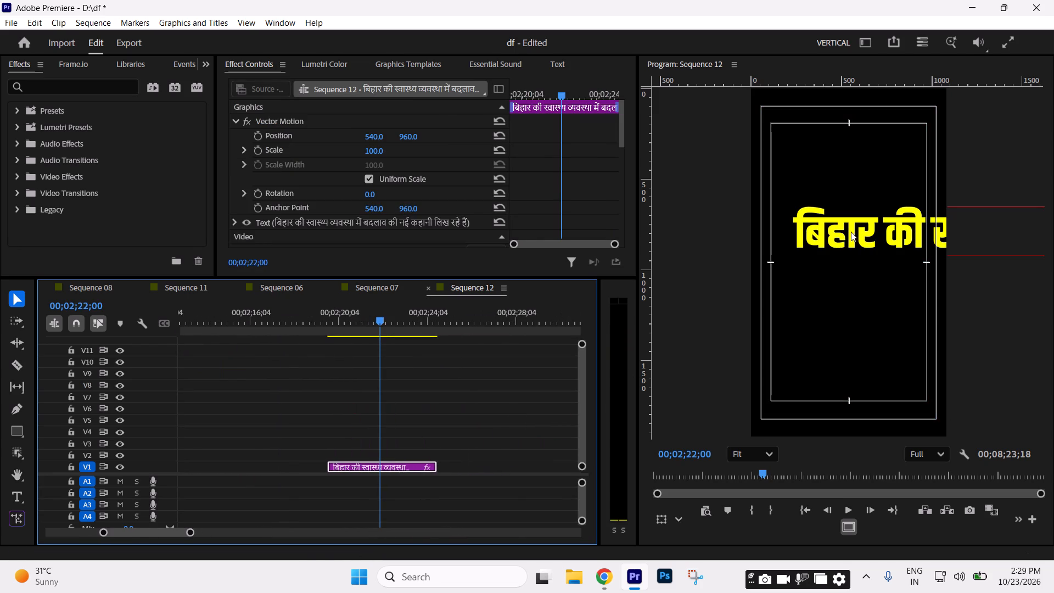
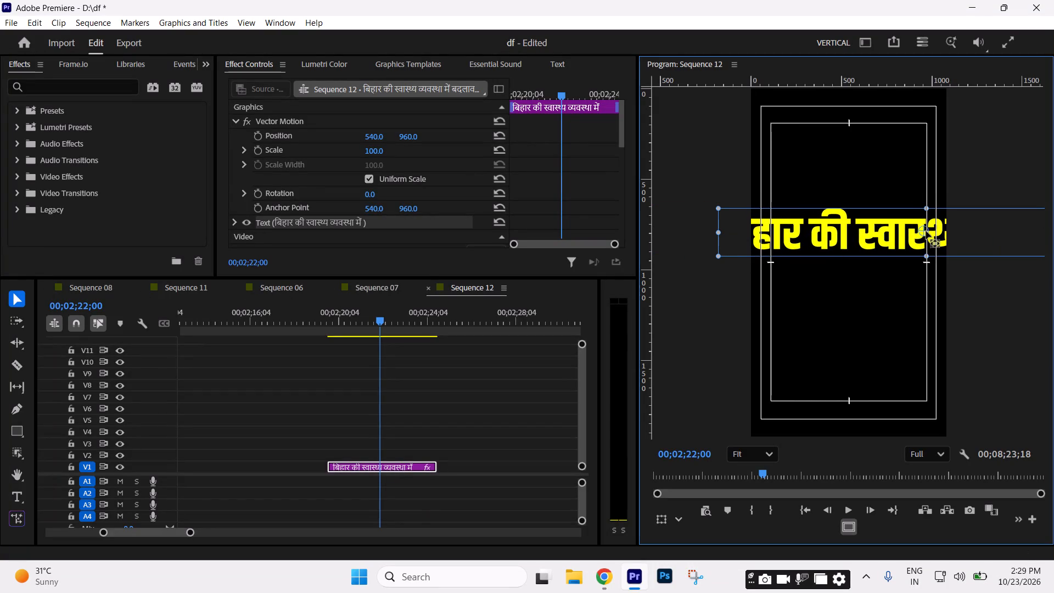
Reposition the Hindi title in the frame and change the fill of the word की to white.
{"action": "left_click_drag", "start_coordinate": [926, 231], "coordinate": [929, 232]}
{"action": "left_click_drag", "start_coordinate": [857, 231], "coordinate": [764, 236]}
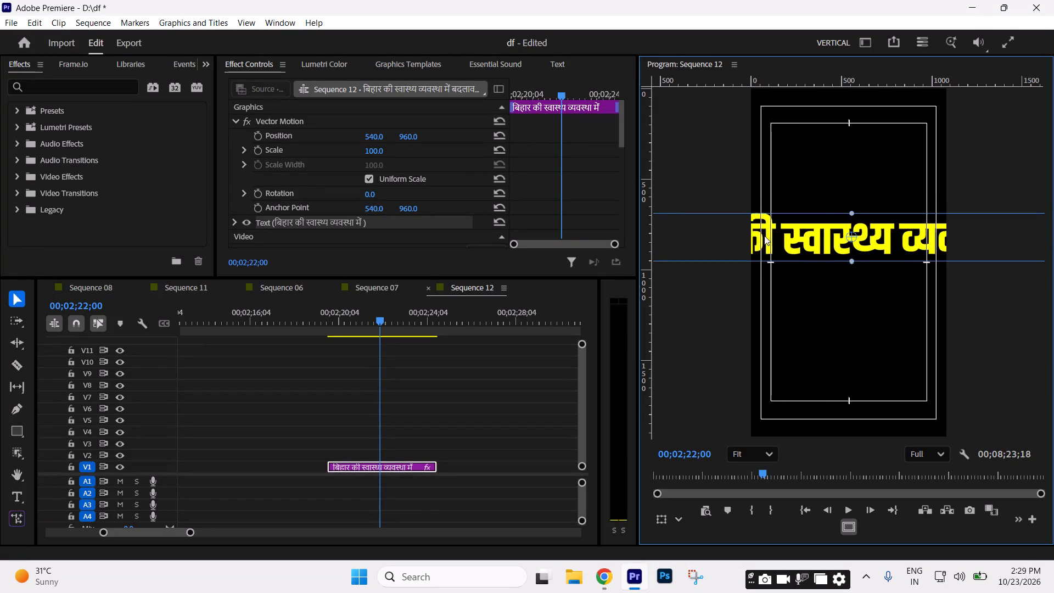
{"action": "left_click_drag", "start_coordinate": [764, 236], "coordinate": [755, 236]}
{"action": "left_click_drag", "start_coordinate": [888, 242], "coordinate": [962, 242]}
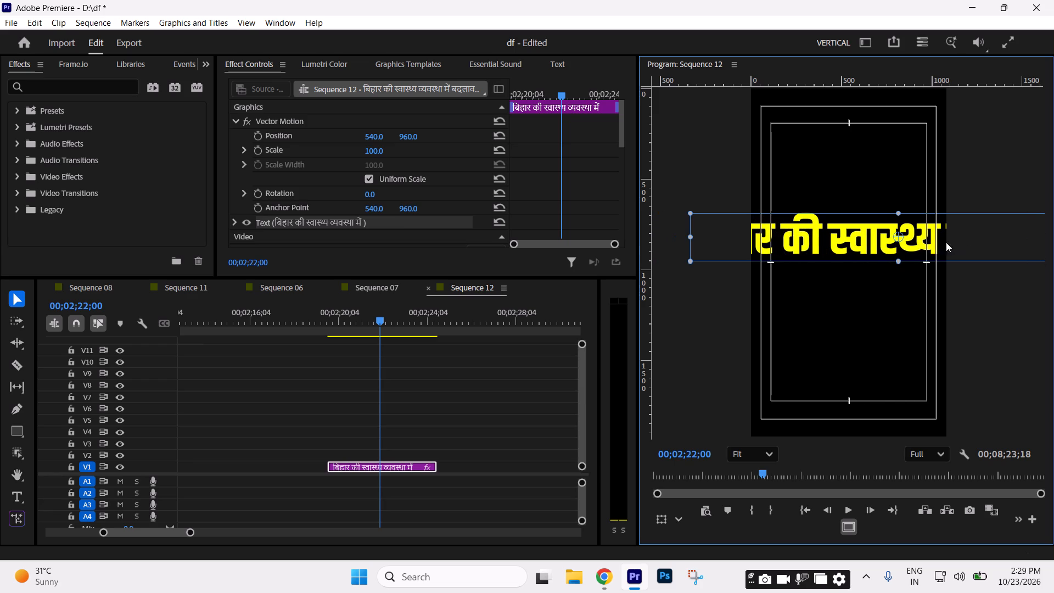
{"action": "double_click", "coordinate": [806, 235]}
{"action": "left_click", "coordinate": [789, 230]}
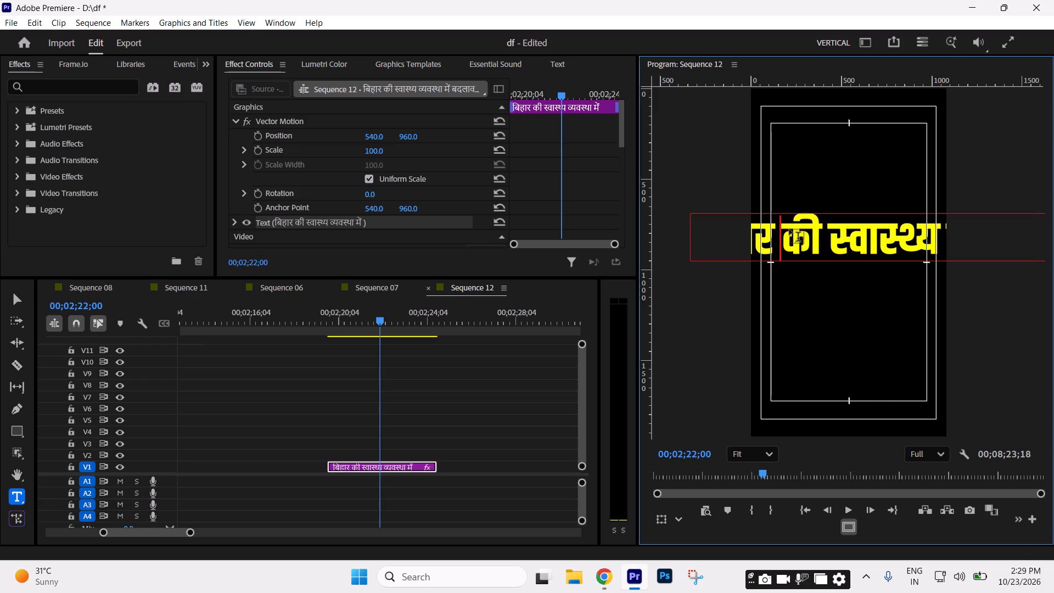
{"action": "left_click_drag", "start_coordinate": [783, 223], "coordinate": [820, 223]}
{"action": "scroll", "coordinate": [557, 186], "scroll_direction": "down", "scroll_amount": 2}
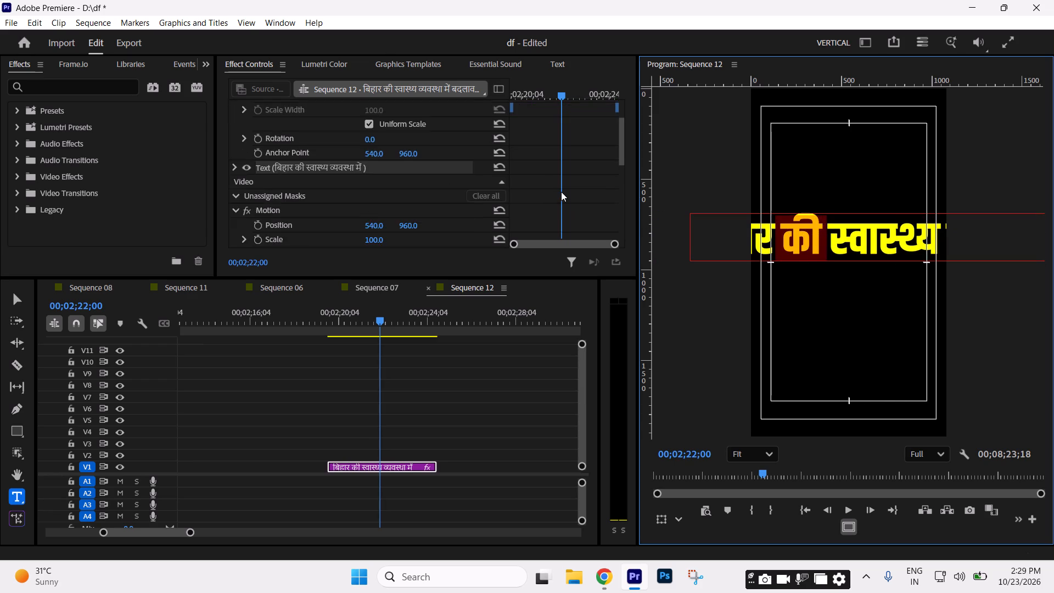
{"action": "scroll", "coordinate": [561, 192], "scroll_direction": "down", "scroll_amount": 12}
{"action": "scroll", "coordinate": [567, 190], "scroll_direction": "up", "scroll_amount": 10}
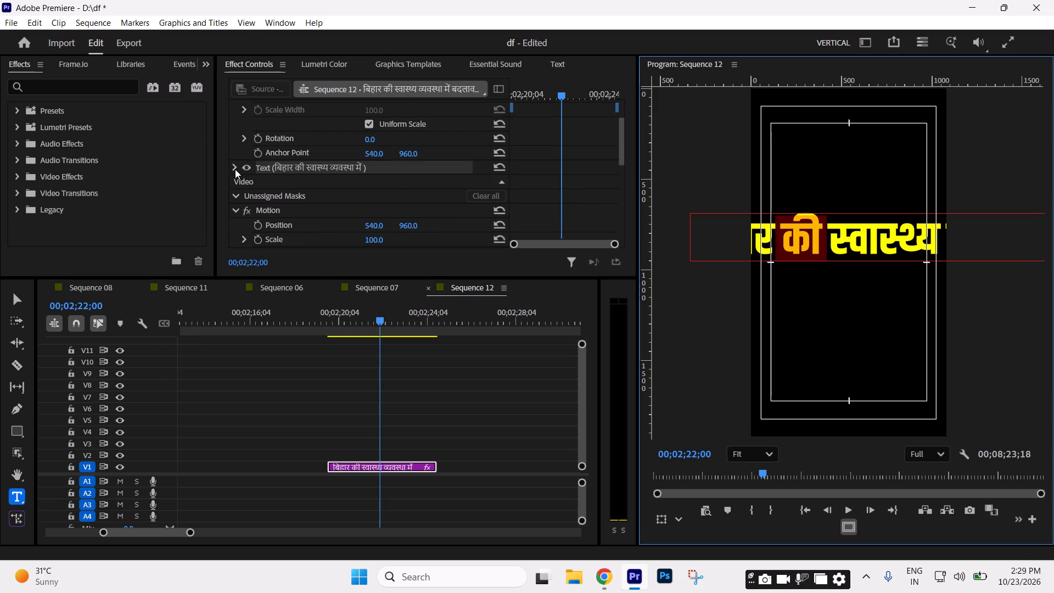
{"action": "left_click", "coordinate": [235, 169]}
{"action": "scroll", "coordinate": [497, 177], "scroll_direction": "down", "scroll_amount": 14}
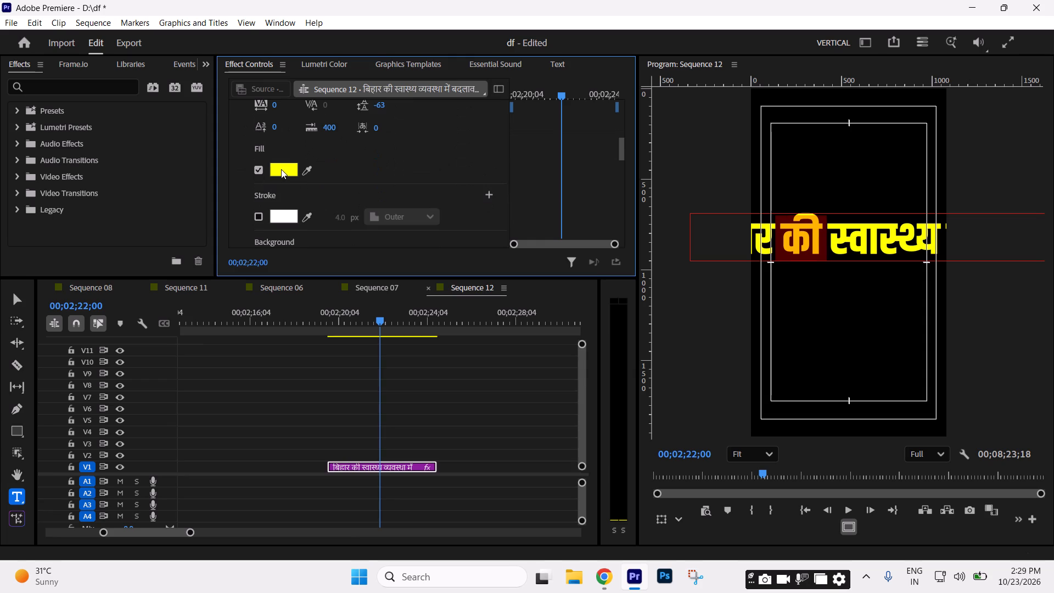
{"action": "left_click", "coordinate": [281, 169]}
{"action": "left_click_drag", "start_coordinate": [390, 319], "coordinate": [287, 450]}
{"action": "left_click", "coordinate": [617, 402]}
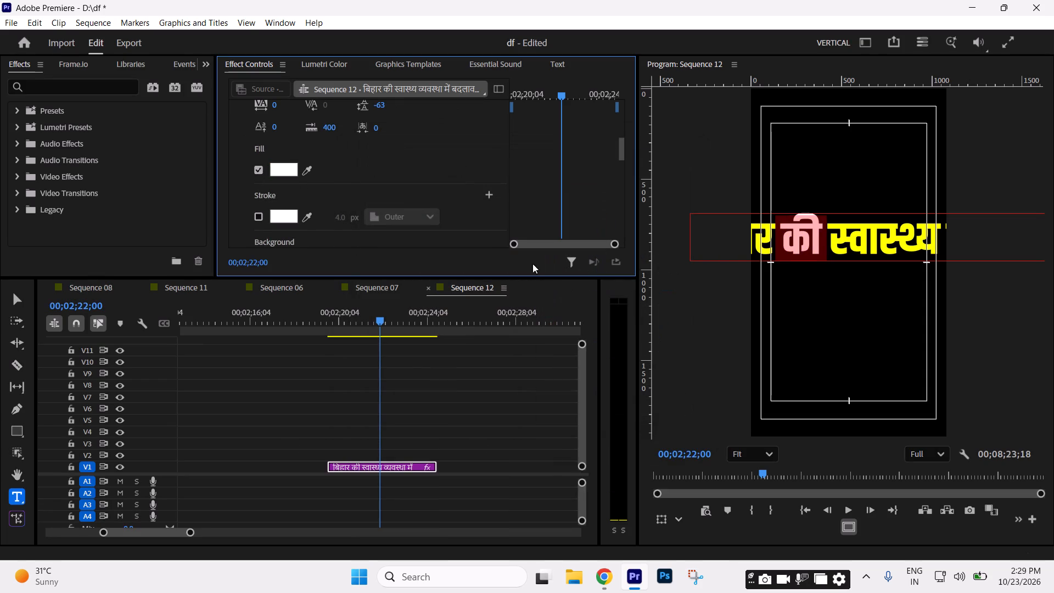
Try font sizes of 150 and 200 on the word की and settle on 150.
{"action": "scroll", "coordinate": [596, 209], "scroll_direction": "up", "scroll_amount": 5}
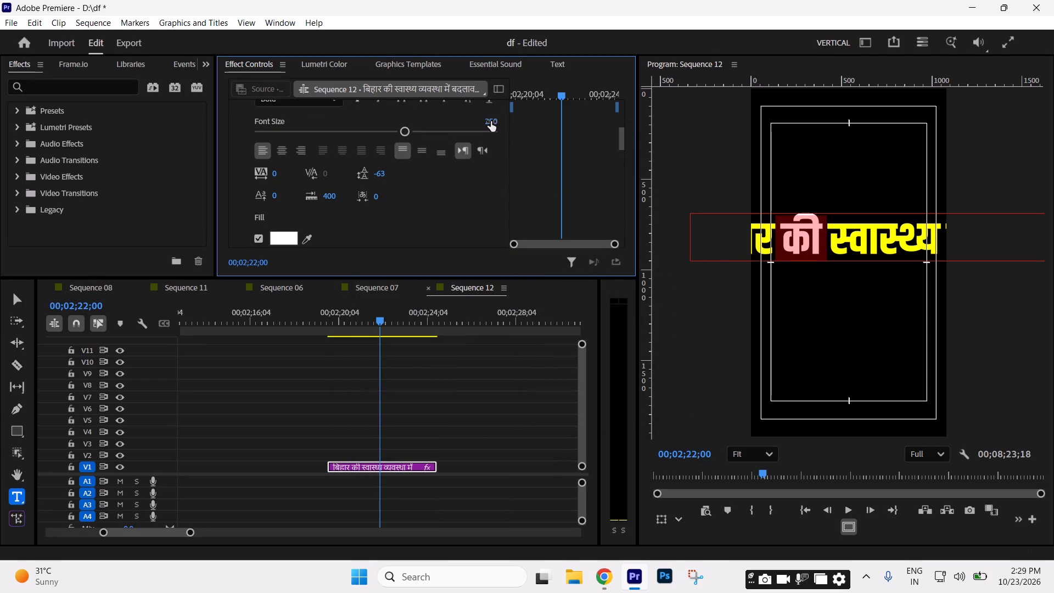
{"action": "left_click", "coordinate": [491, 121]}
{"action": "type", "text": "150"}
{"action": "key", "text": "Return"}
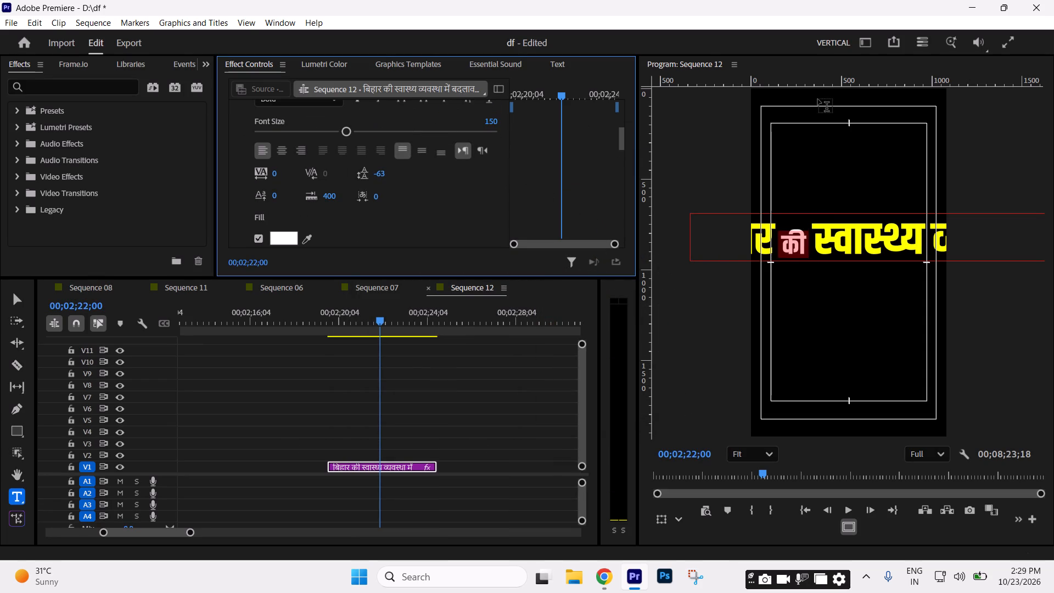
{"action": "left_click", "coordinate": [491, 121]}
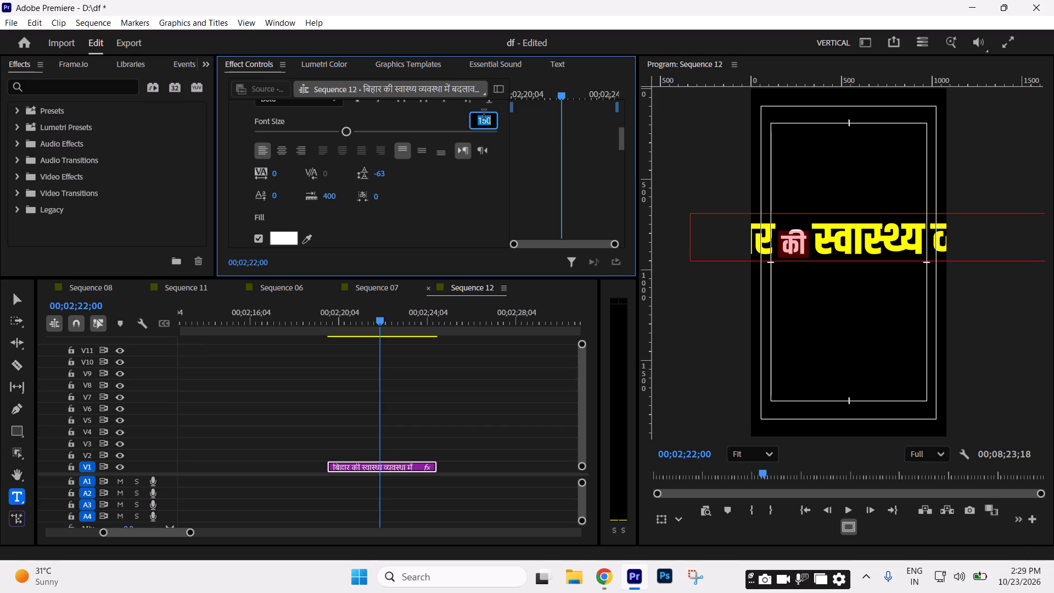
{"action": "type", "text": "200"}
{"action": "key", "text": "Return"}
{"action": "left_click", "coordinate": [486, 119]}
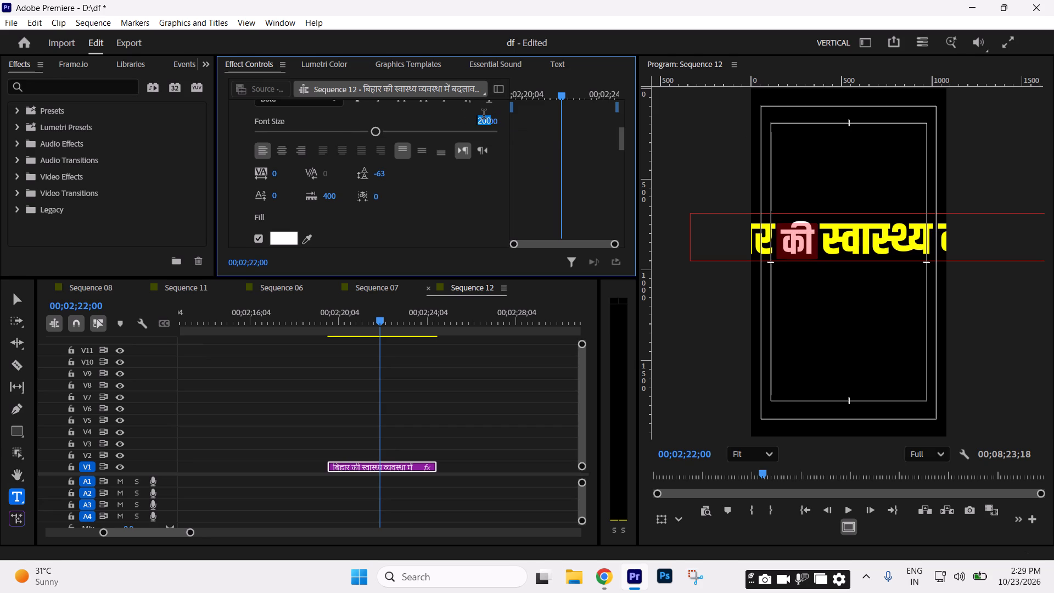
{"action": "type", "text": "150"}
{"action": "key", "text": "Return"}
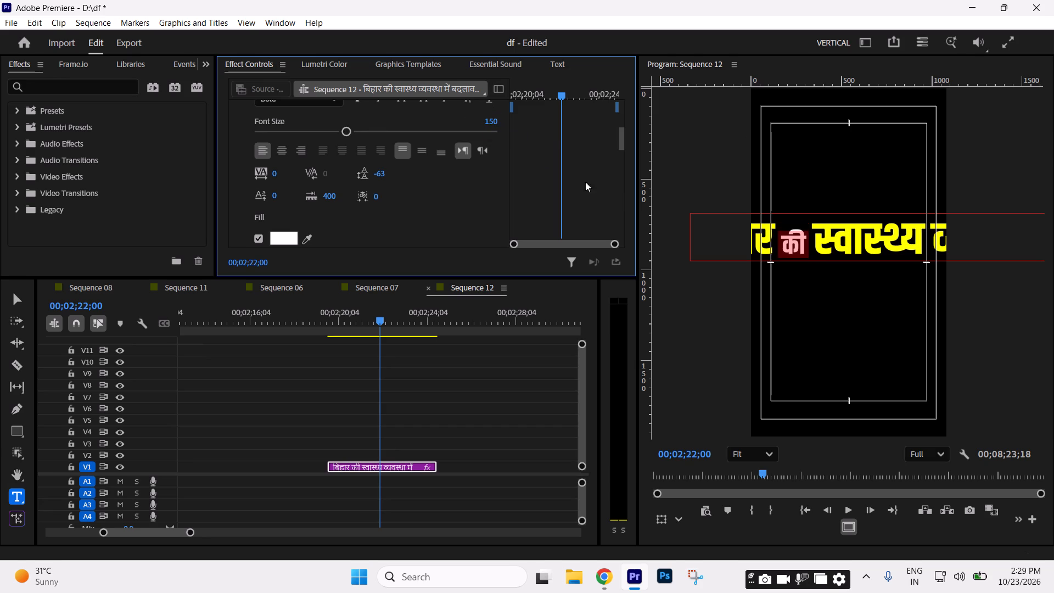
Change the fill of the word में at the title's end to white and set its font size to 150.
{"action": "left_click", "coordinate": [14, 300]}
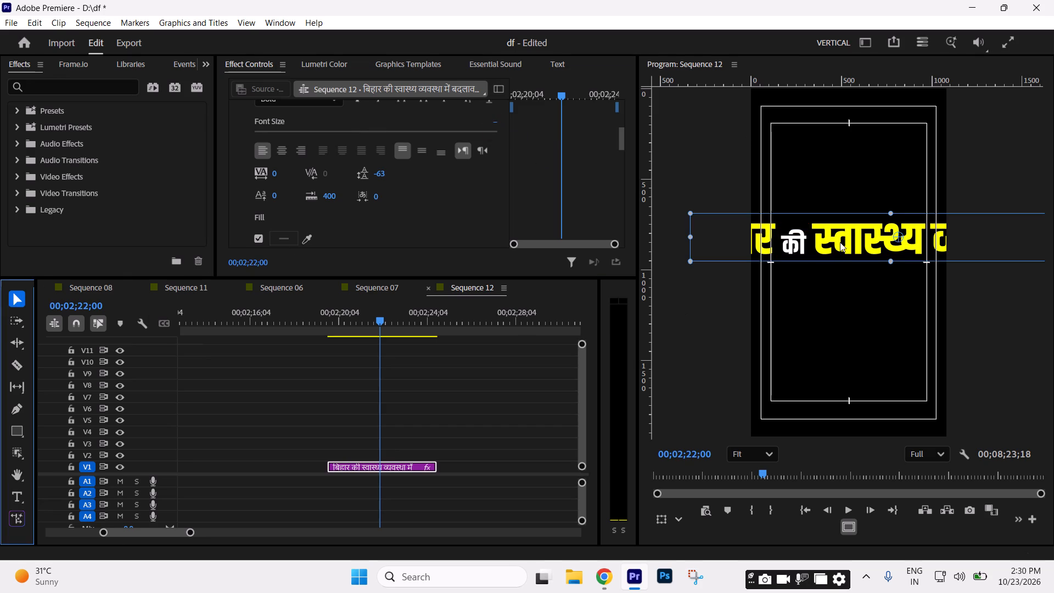
{"action": "left_click_drag", "start_coordinate": [840, 242], "coordinate": [695, 240]}
{"action": "double_click", "coordinate": [910, 234]}
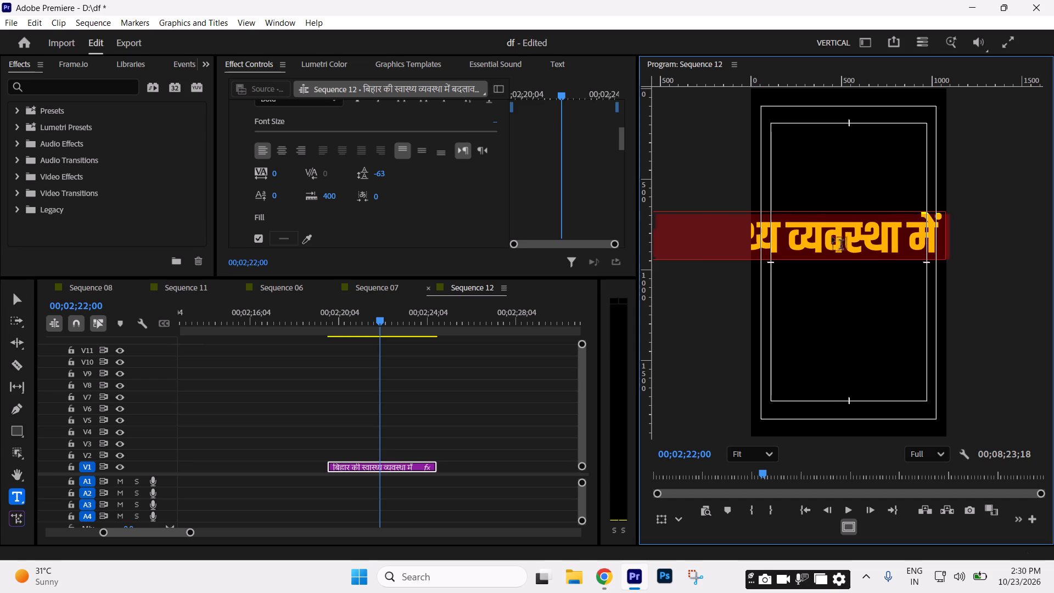
{"action": "left_click", "coordinate": [906, 226]}
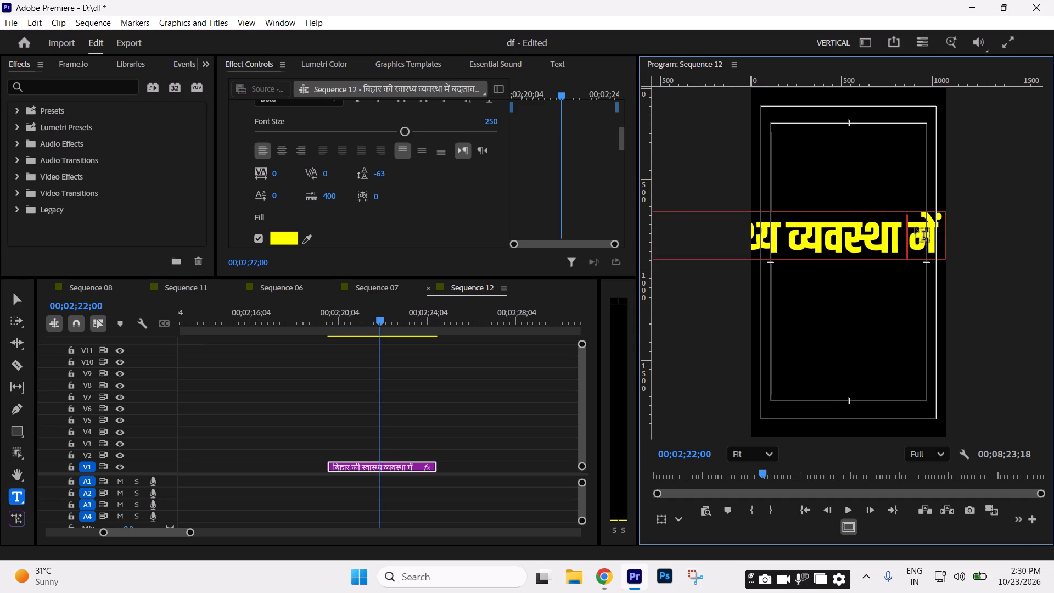
{"action": "left_click_drag", "start_coordinate": [909, 225], "coordinate": [999, 225]}
{"action": "left_click", "coordinate": [289, 236]}
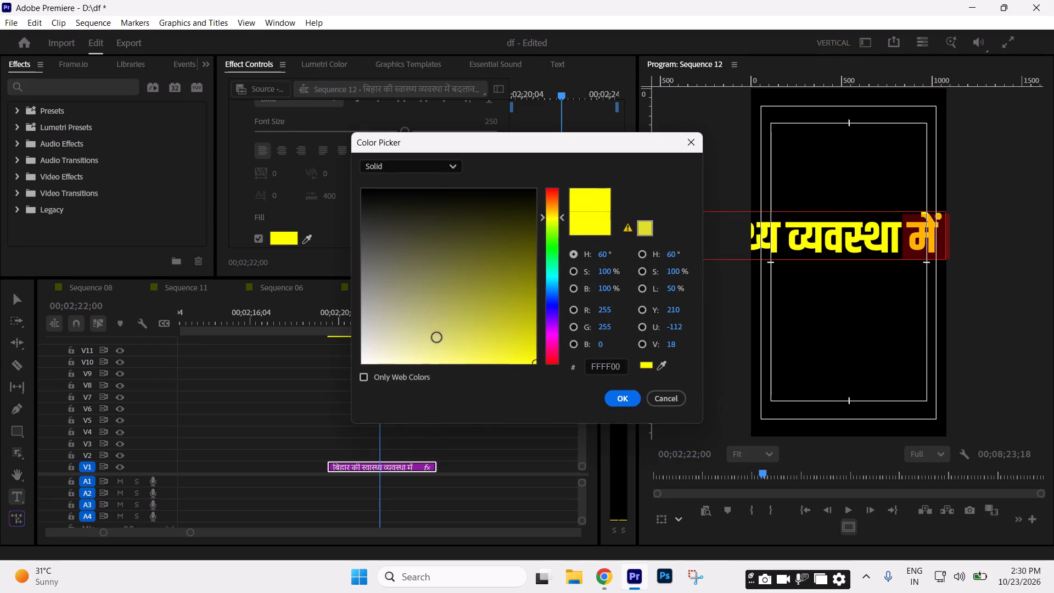
{"action": "left_click_drag", "start_coordinate": [424, 314], "coordinate": [261, 405]}
{"action": "left_click", "coordinate": [631, 396]}
{"action": "left_click", "coordinate": [491, 121]}
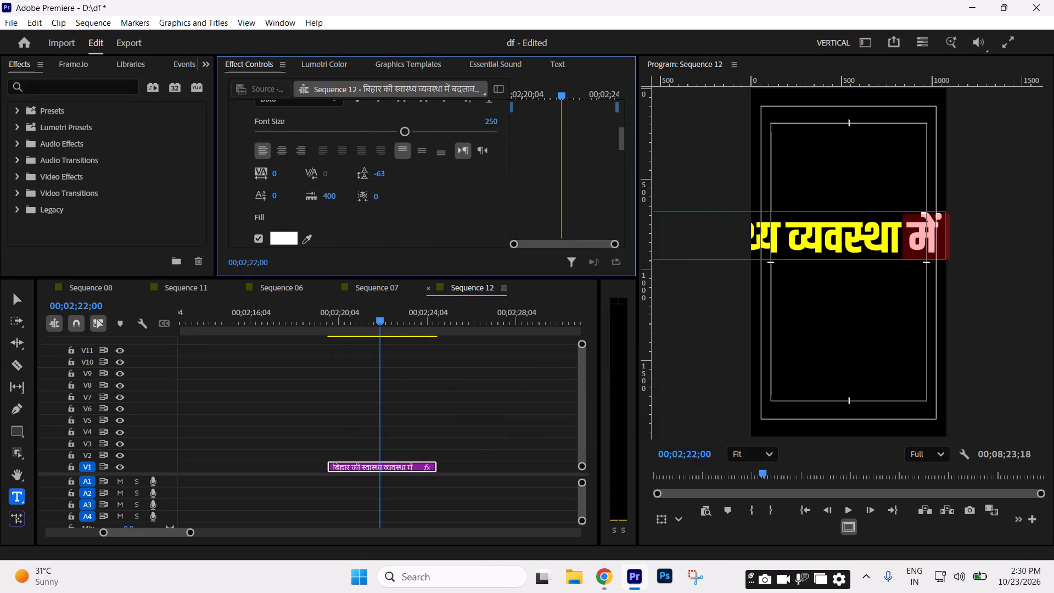
{"action": "type", "text": "150"}
{"action": "key", "text": "Return"}
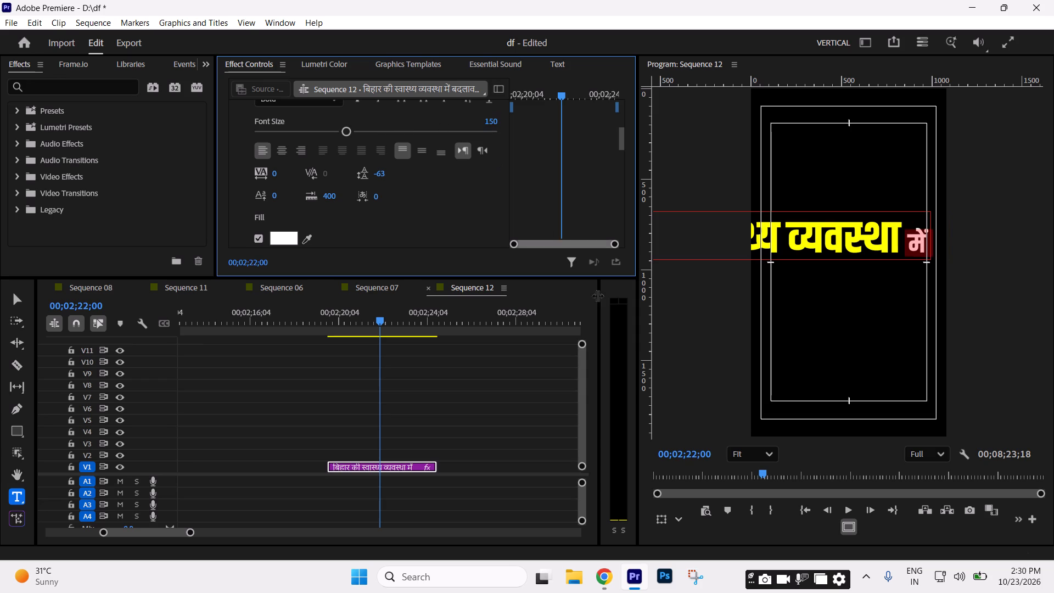
Bring the start of the title into the frame and set the font size of the word बिहार to 200.
{"action": "left_click", "coordinate": [9, 294]}
{"action": "left_click_drag", "start_coordinate": [800, 240], "coordinate": [1027, 239]}
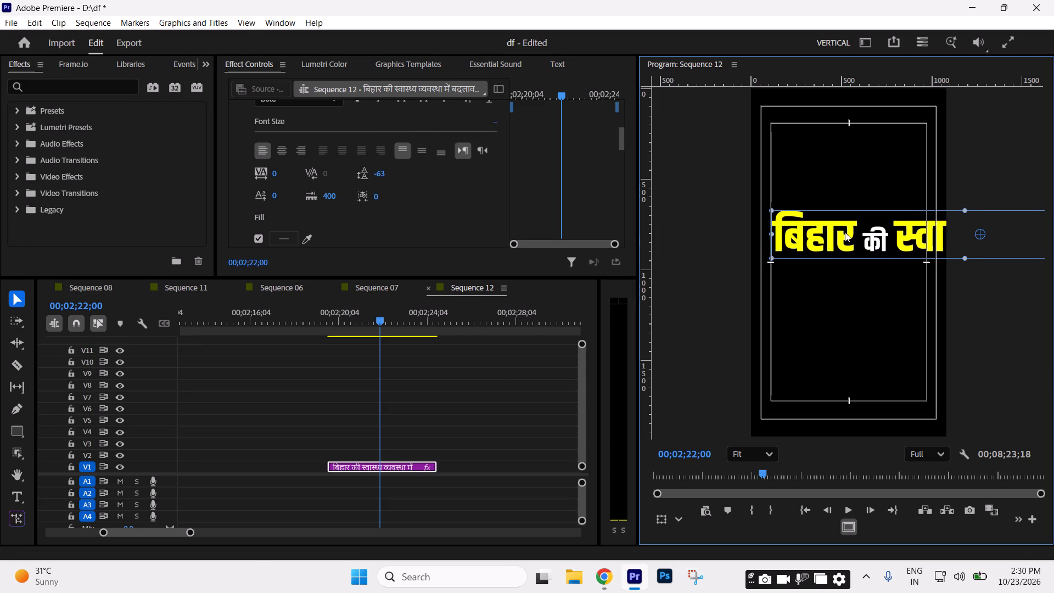
{"action": "left_click_drag", "start_coordinate": [845, 232], "coordinate": [854, 232]}
{"action": "double_click", "coordinate": [854, 232]}
{"action": "left_click_drag", "start_coordinate": [862, 229], "coordinate": [665, 229]}
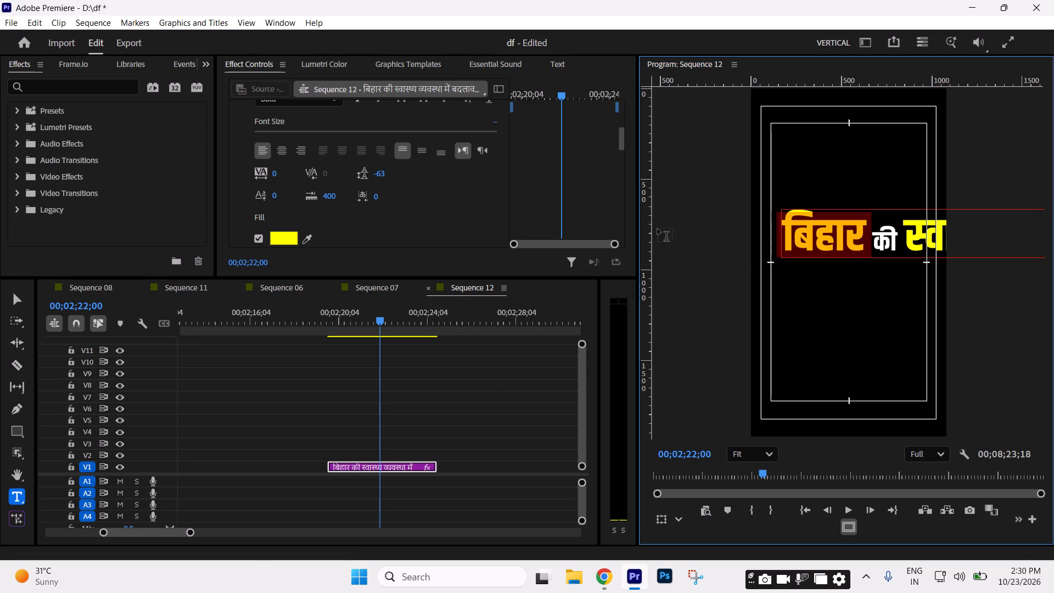
{"action": "left_click", "coordinate": [489, 122]}
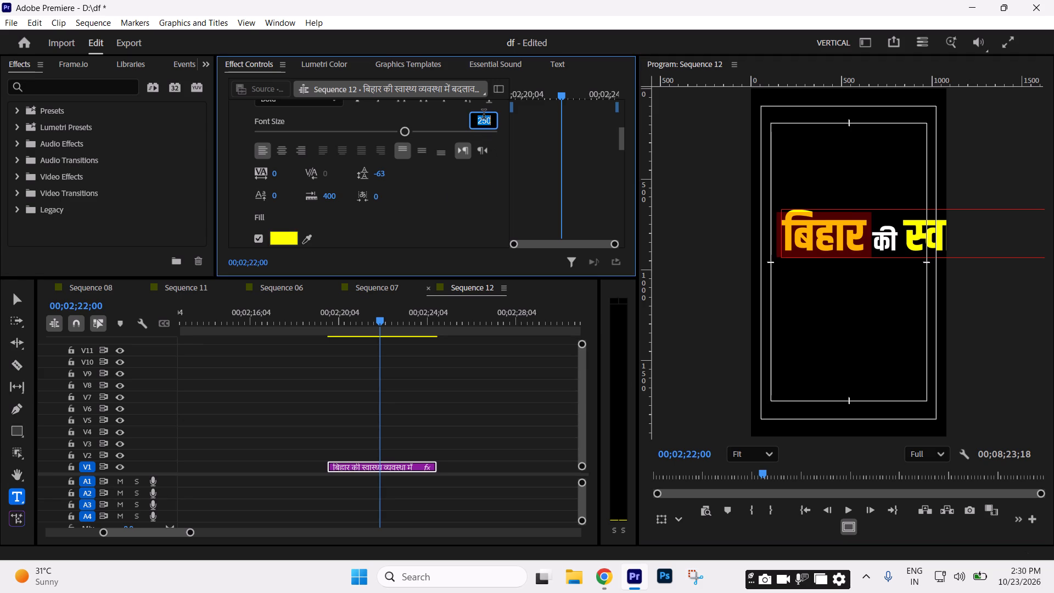
{"action": "key", "text": "2"}
{"action": "type", "text": "00"}
{"action": "key", "text": "Return"}
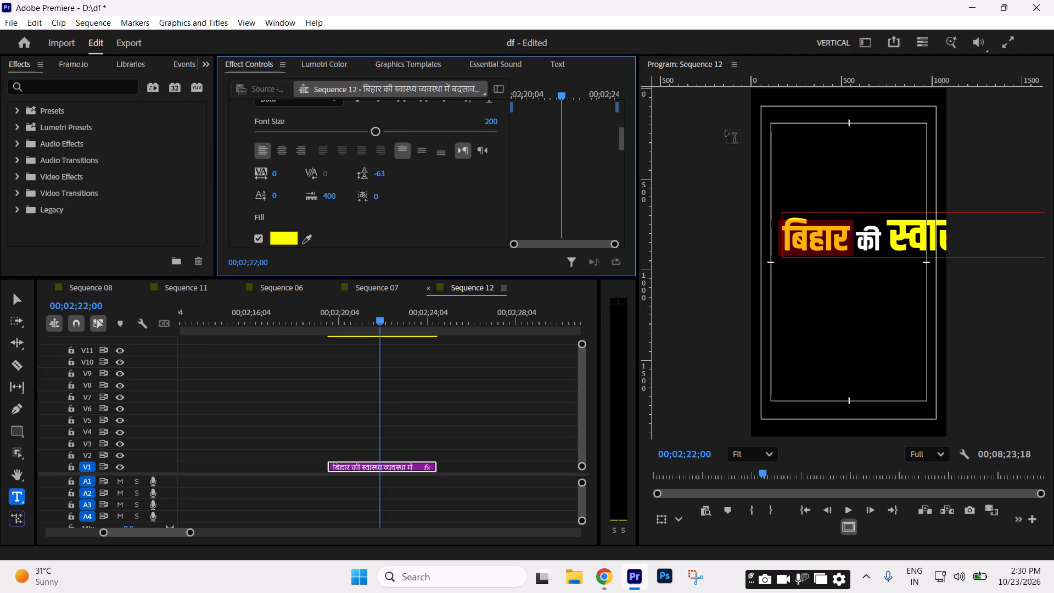
Shift the title within the frame and select the words स्वास्थ्य व्यवस्था for editing.
{"action": "left_click", "coordinate": [19, 299]}
{"action": "left_click_drag", "start_coordinate": [870, 232], "coordinate": [784, 236]}
{"action": "double_click", "coordinate": [844, 236]}
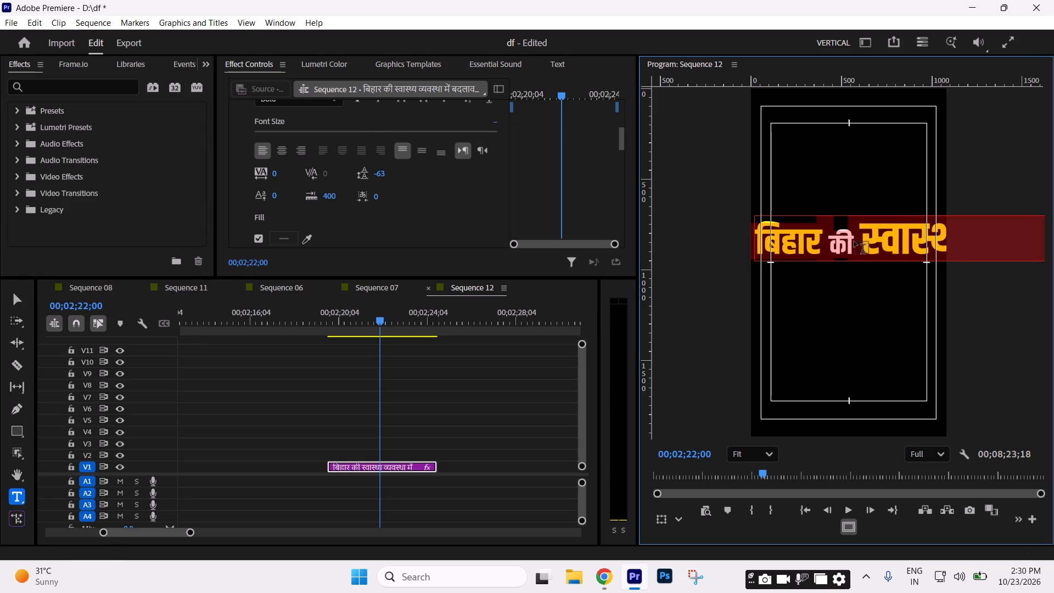
{"action": "left_click", "coordinate": [23, 301]}
{"action": "left_click_drag", "start_coordinate": [904, 234], "coordinate": [837, 234]}
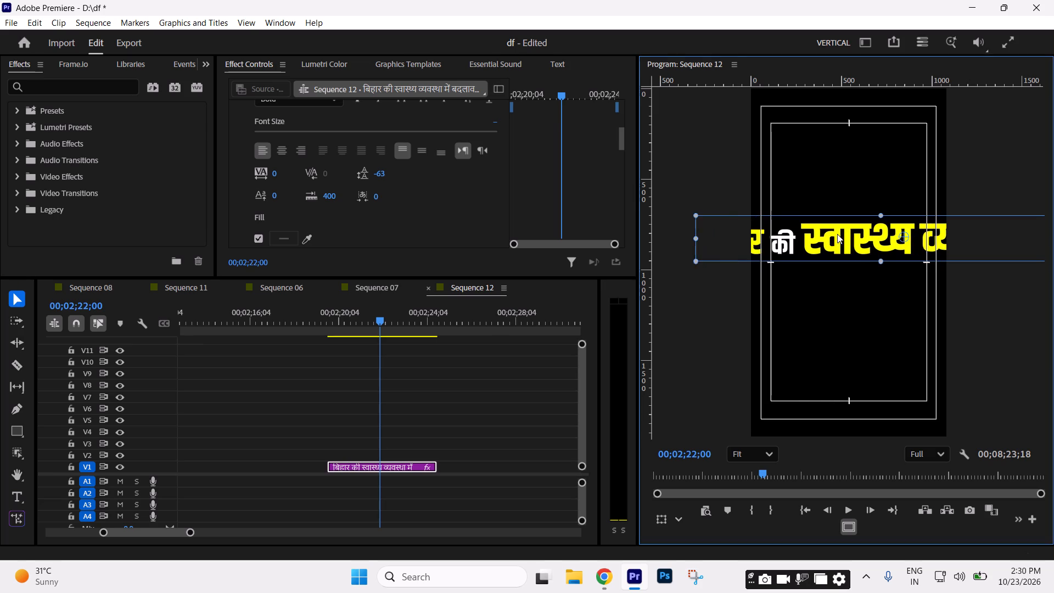
{"action": "left_click_drag", "start_coordinate": [837, 234], "coordinate": [828, 234]}
{"action": "double_click", "coordinate": [803, 233]}
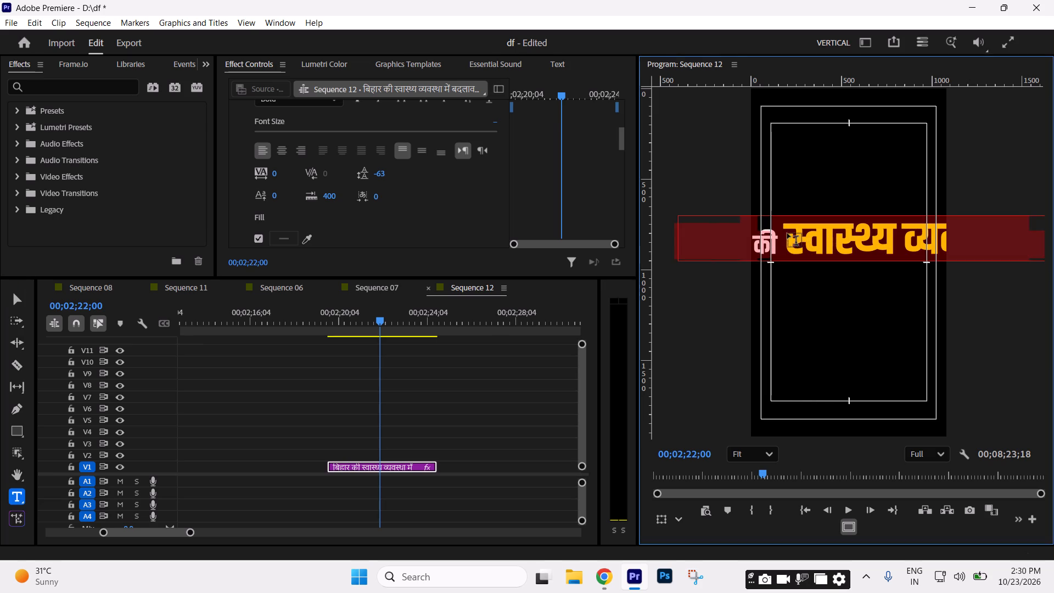
{"action": "left_click_drag", "start_coordinate": [787, 233], "coordinate": [983, 234]}
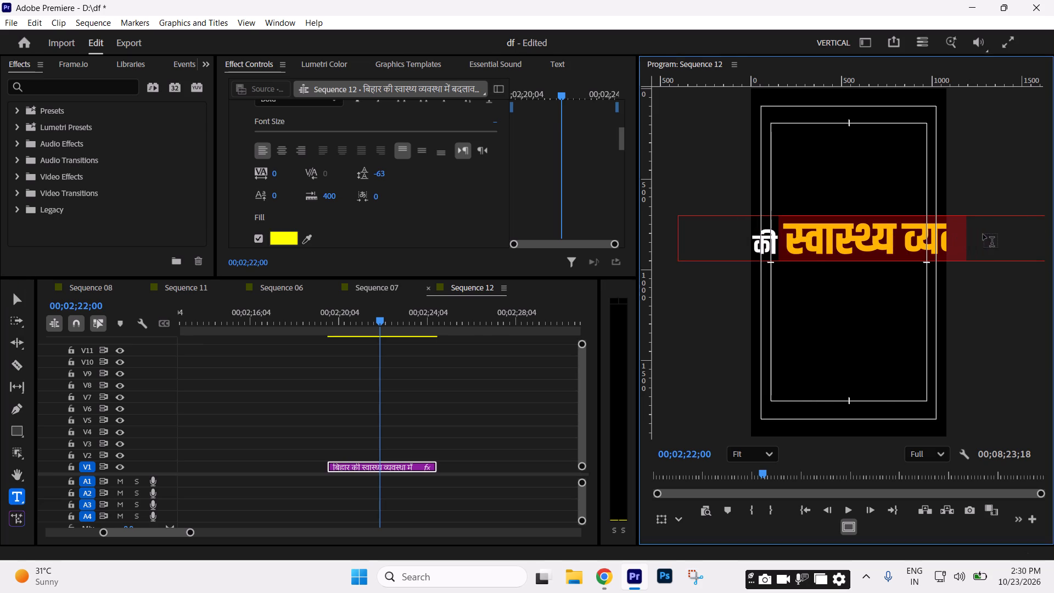
{"action": "left_click_drag", "start_coordinate": [983, 234], "coordinate": [991, 235]}
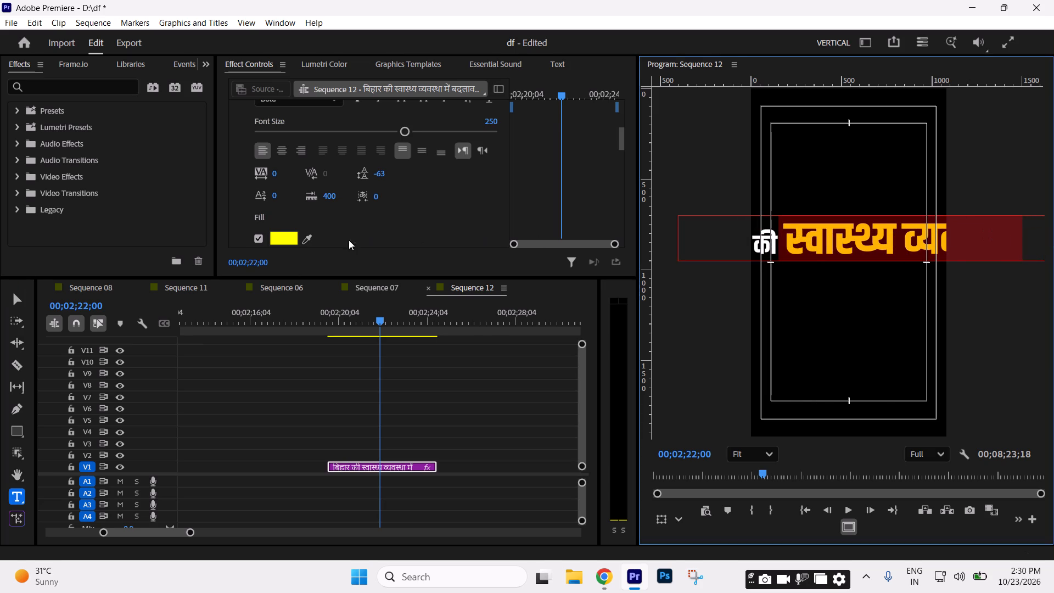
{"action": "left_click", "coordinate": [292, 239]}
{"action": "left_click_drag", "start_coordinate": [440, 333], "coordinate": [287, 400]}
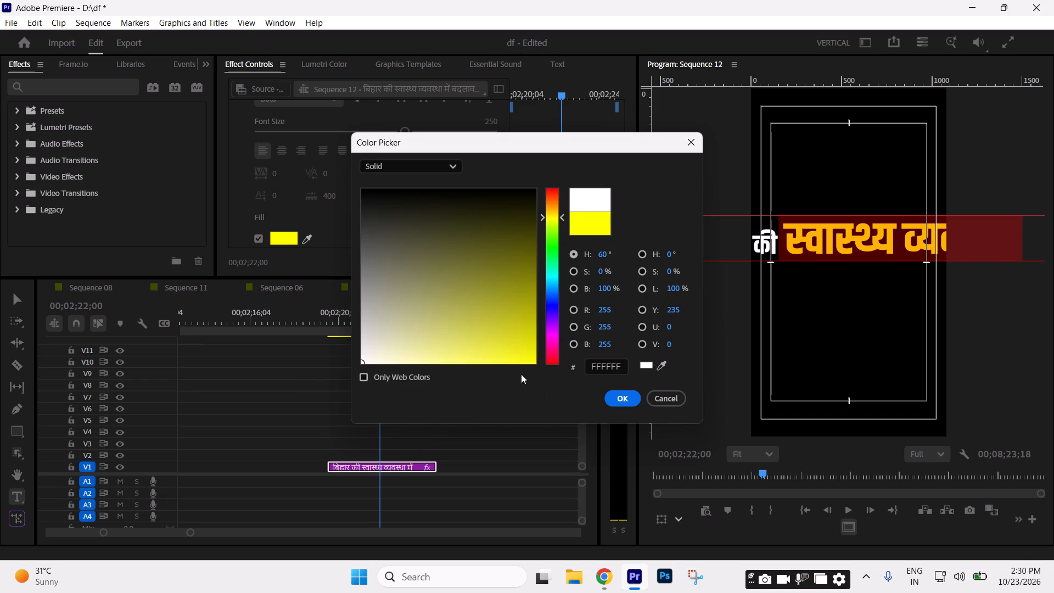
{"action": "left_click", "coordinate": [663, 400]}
Try font size 150 on the selected words स्वास्थ्य व्यवस्था, settle on 200, and finish editing the text.
{"action": "left_click", "coordinate": [491, 122]}
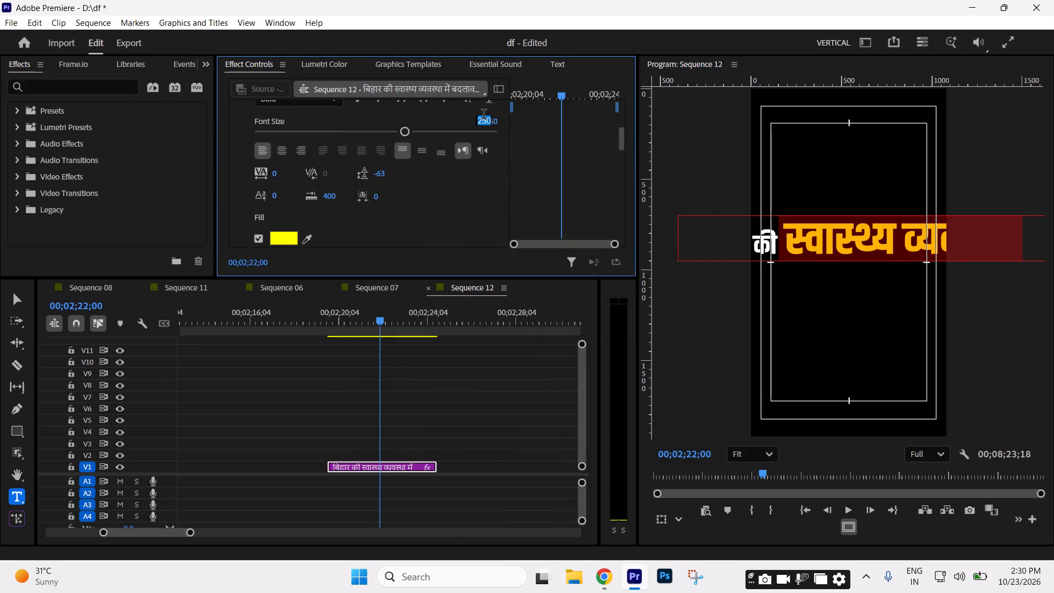
{"action": "type", "text": "15"}
{"action": "key", "text": "0"}
{"action": "key", "text": "Return"}
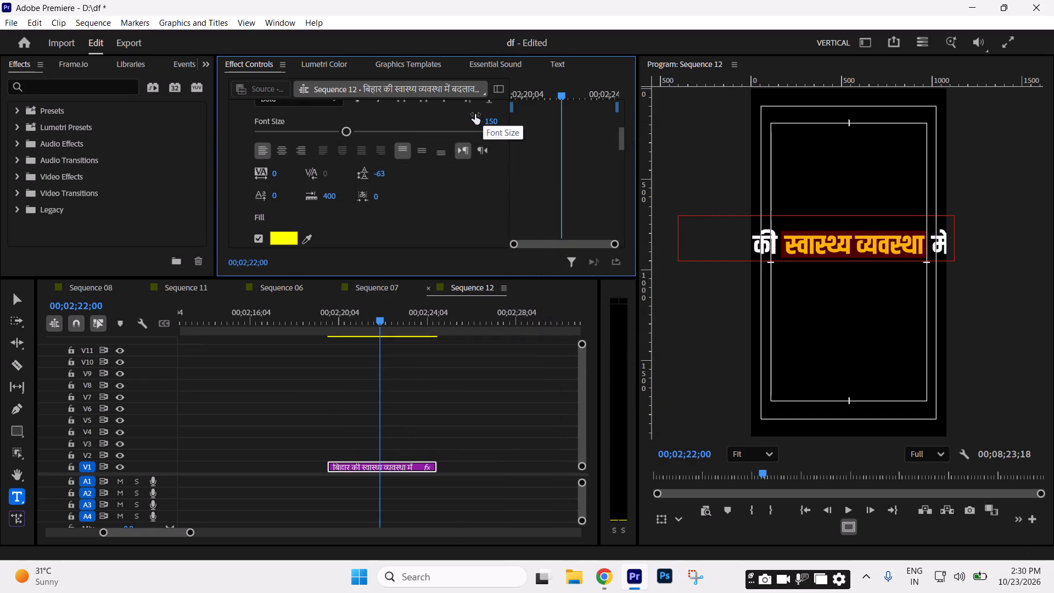
{"action": "left_click", "coordinate": [494, 118]}
{"action": "type", "text": "200"}
{"action": "key", "text": "Return"}
{"action": "left_click", "coordinate": [296, 388]}
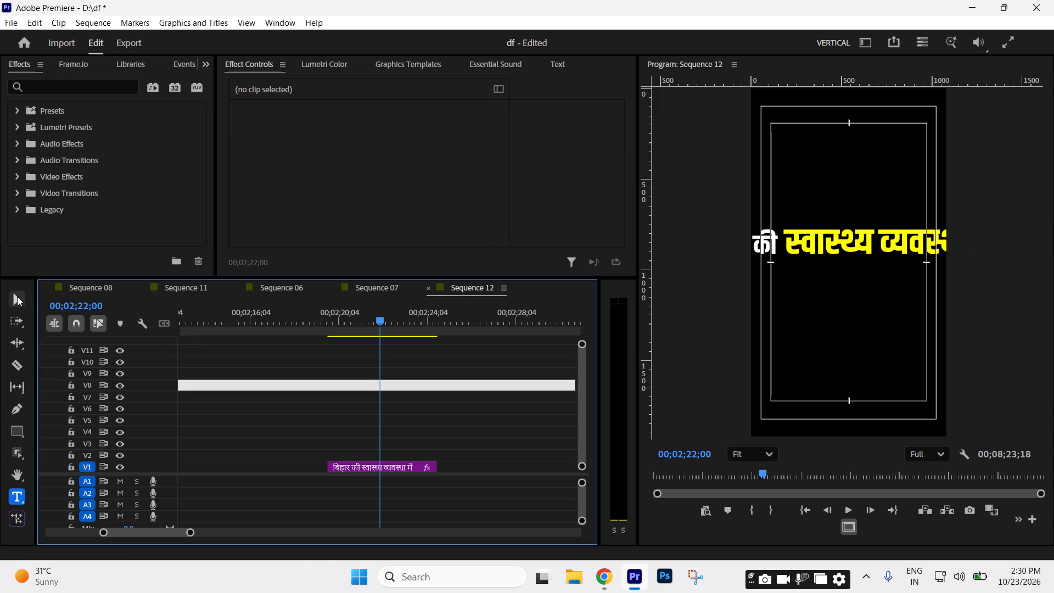
{"action": "left_click", "coordinate": [17, 296]}
Move the playhead to 00;02;21;16 and insert a line break in the title before स्वास्थ्य.
{"action": "left_click", "coordinate": [371, 322]}
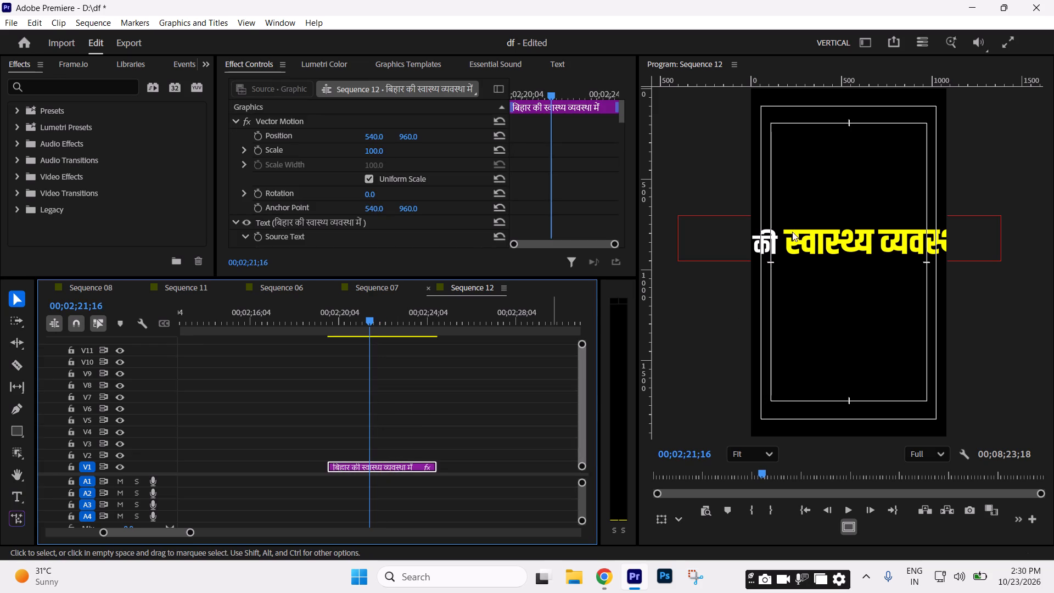
{"action": "double_click", "coordinate": [781, 240]}
{"action": "left_click", "coordinate": [785, 240]}
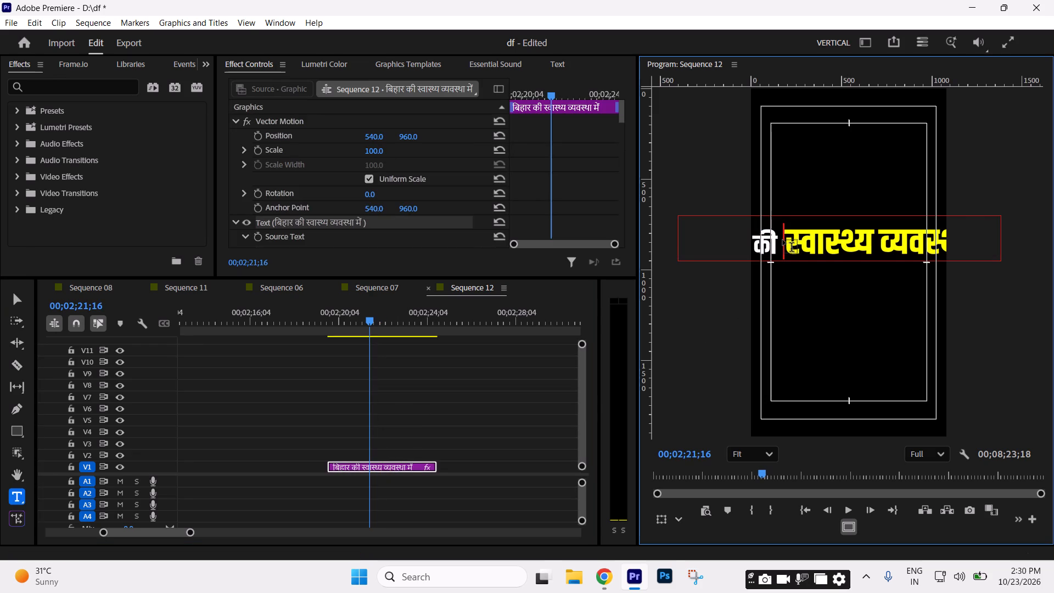
{"action": "key", "text": "Return"}
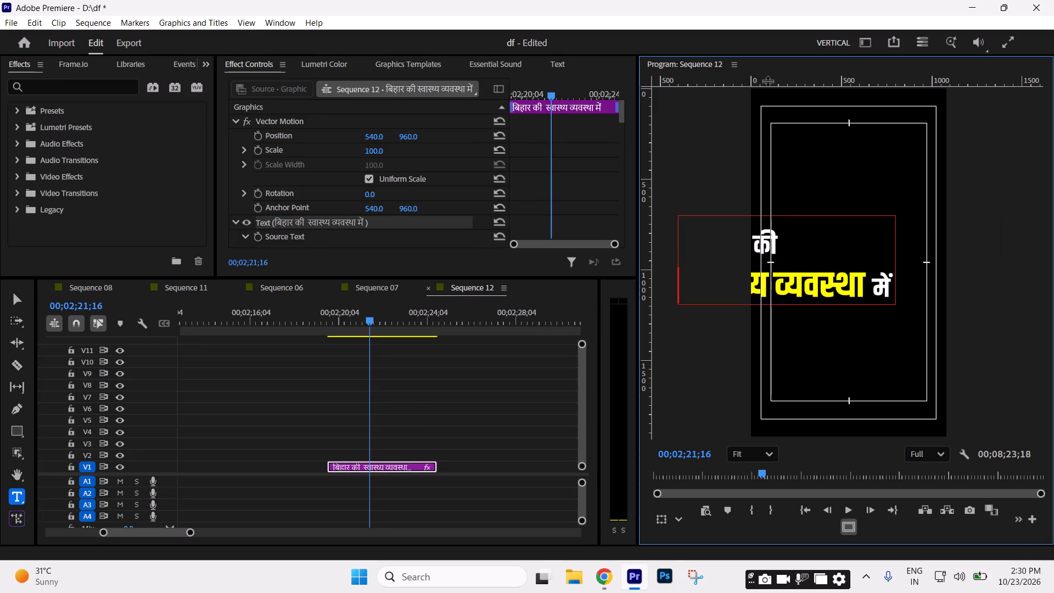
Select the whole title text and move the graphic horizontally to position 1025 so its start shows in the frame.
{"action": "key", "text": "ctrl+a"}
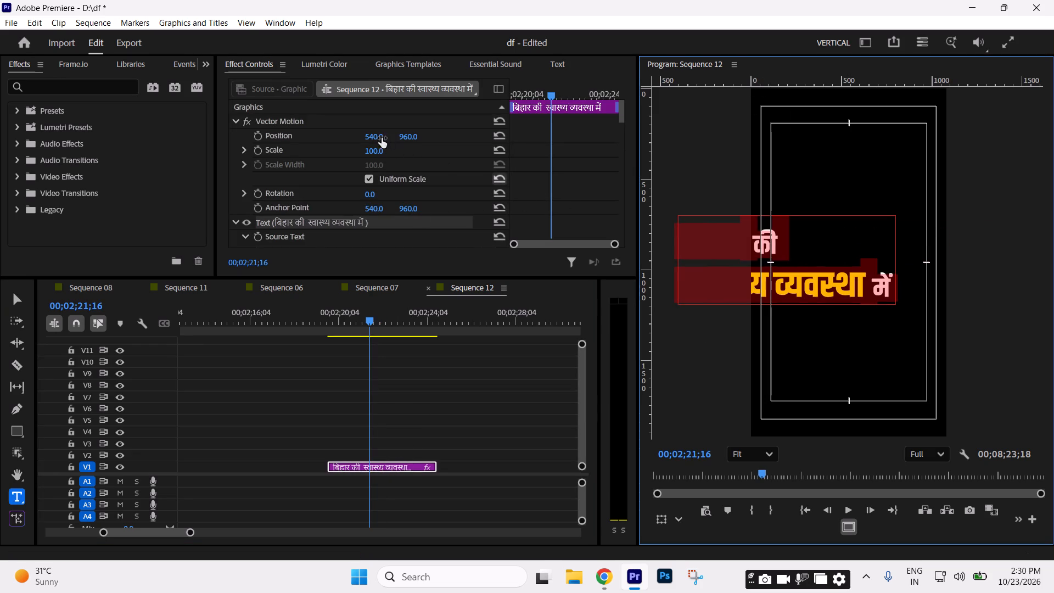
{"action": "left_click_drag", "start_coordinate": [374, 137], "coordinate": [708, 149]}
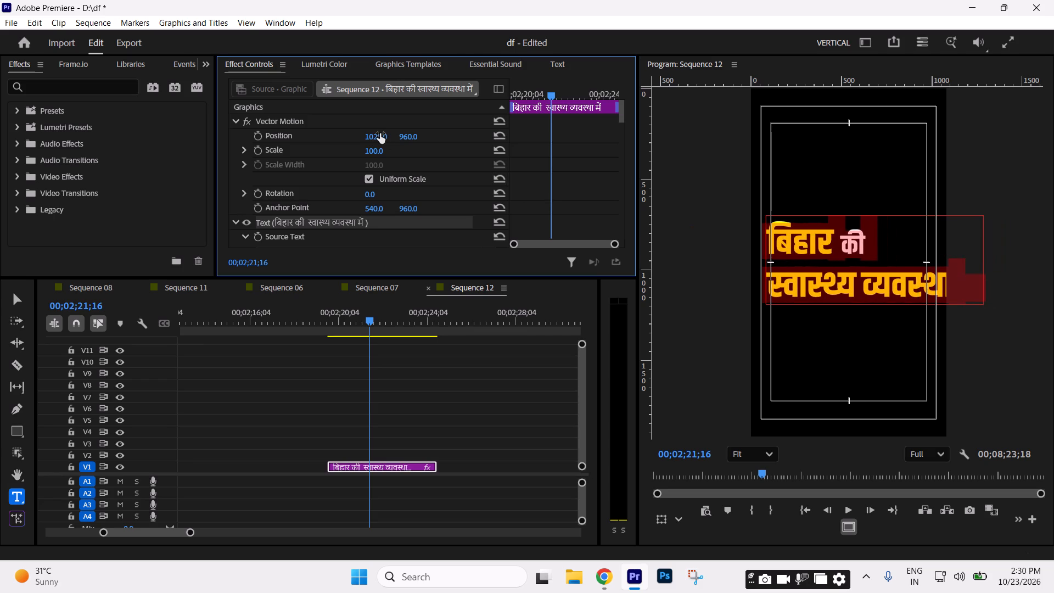
Centre-align the title text horizontally and vertically, and tighten its leading to -106.
{"action": "key", "text": "ctrl+a"}
{"action": "scroll", "coordinate": [576, 186], "scroll_direction": "down", "scroll_amount": 6}
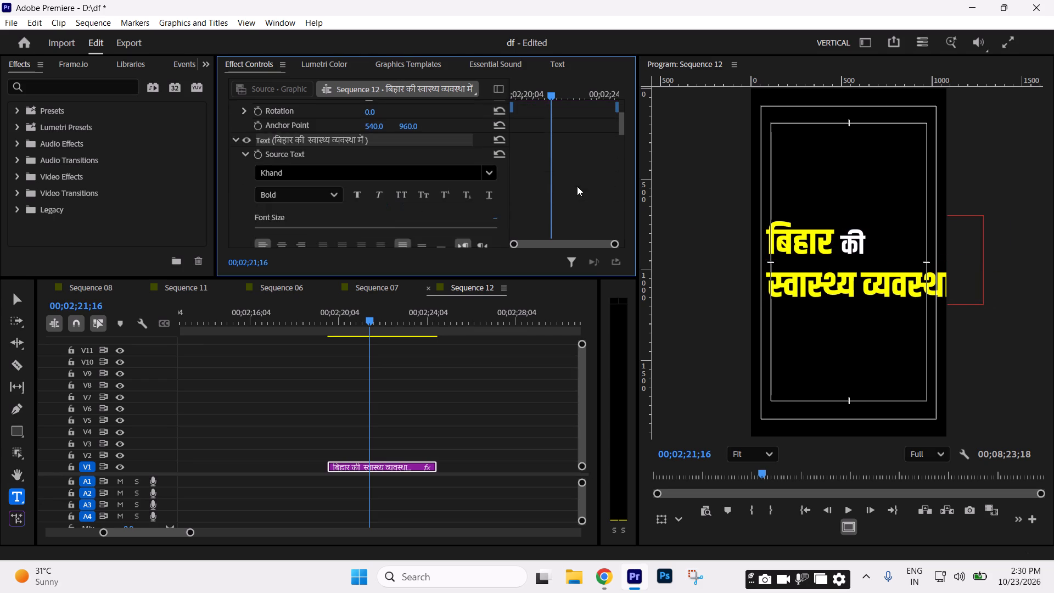
{"action": "scroll", "coordinate": [578, 186], "scroll_direction": "down", "scroll_amount": 6}
{"action": "left_click", "coordinate": [287, 163]}
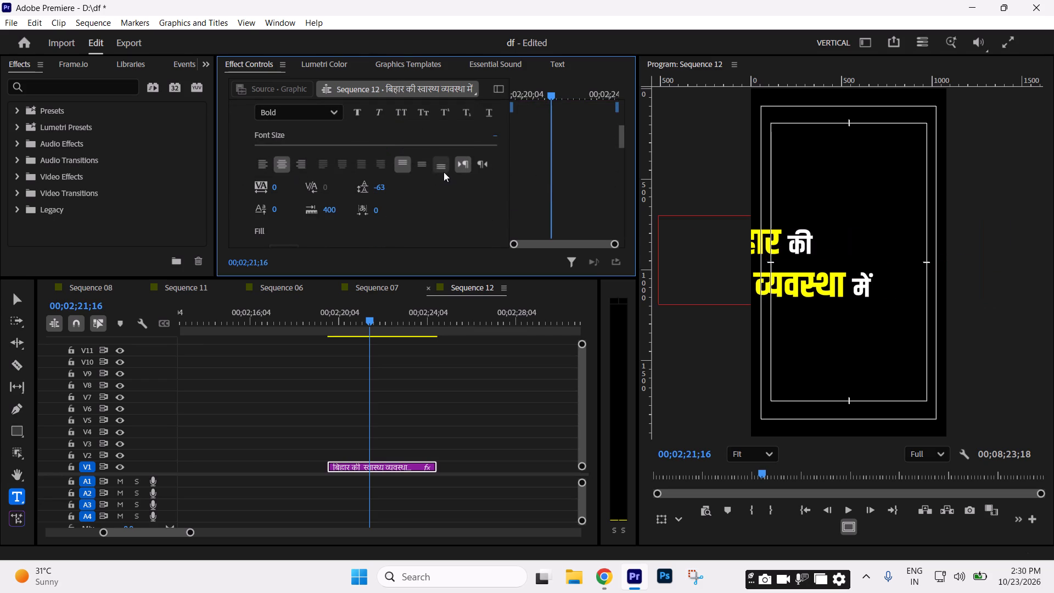
{"action": "left_click", "coordinate": [422, 166]}
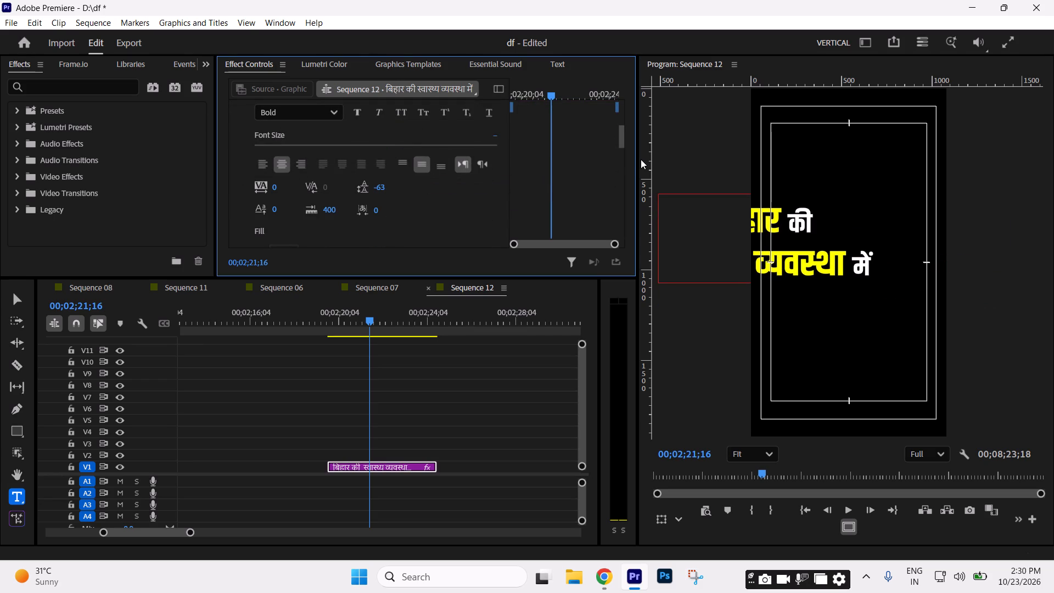
{"action": "left_click_drag", "start_coordinate": [383, 189], "coordinate": [374, 189]}
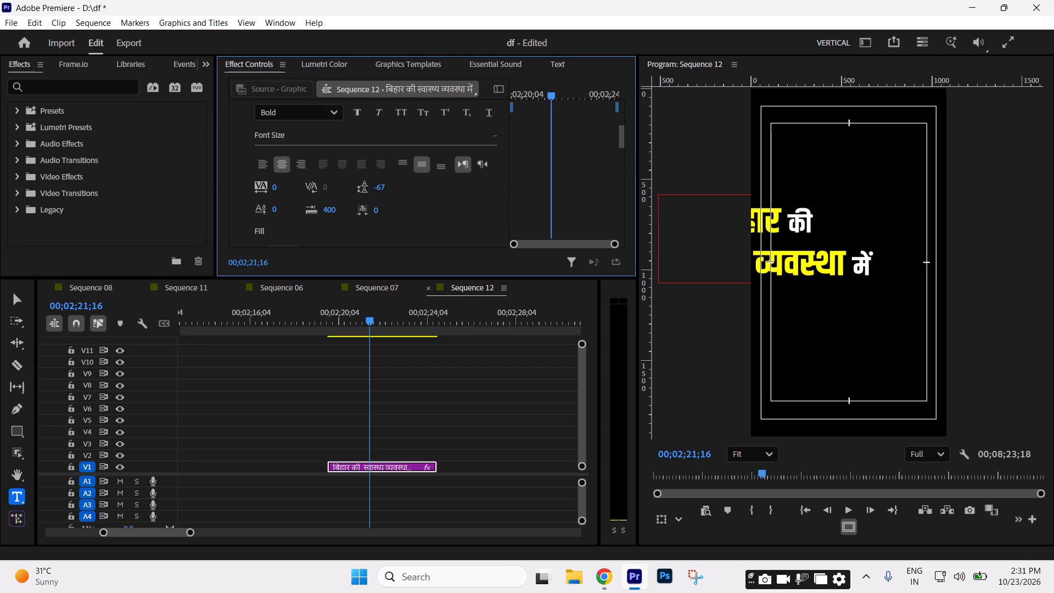
{"action": "left_click_drag", "start_coordinate": [374, 189], "coordinate": [354, 192]}
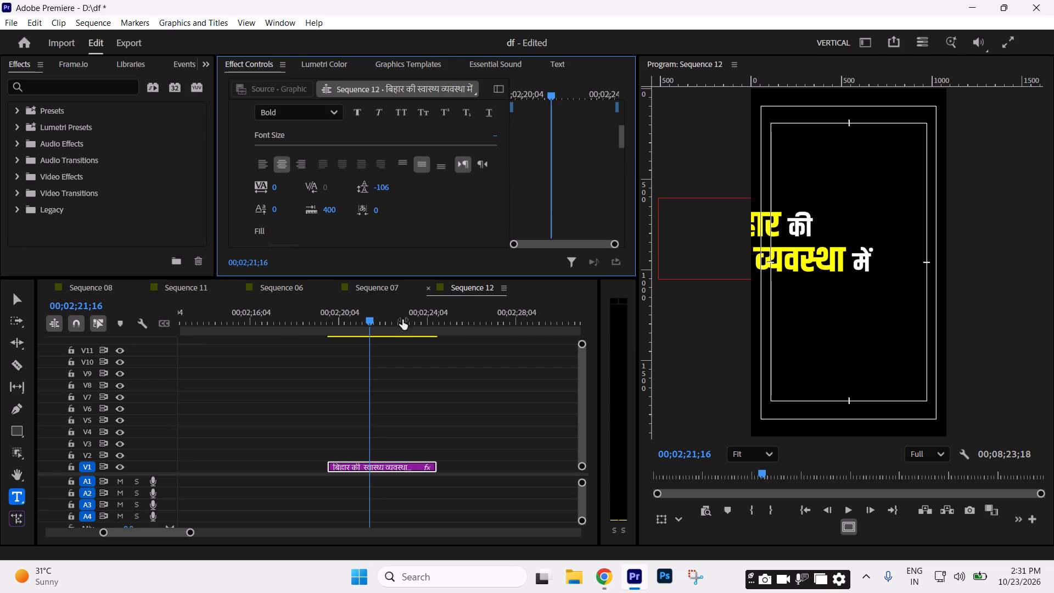
Move the title text block across and slightly down so both lines sit mostly inside the vertical frame.
{"action": "left_click", "coordinate": [19, 298]}
{"action": "left_click_drag", "start_coordinate": [809, 259], "coordinate": [921, 276]}
{"action": "left_click_drag", "start_coordinate": [975, 237], "coordinate": [767, 240]}
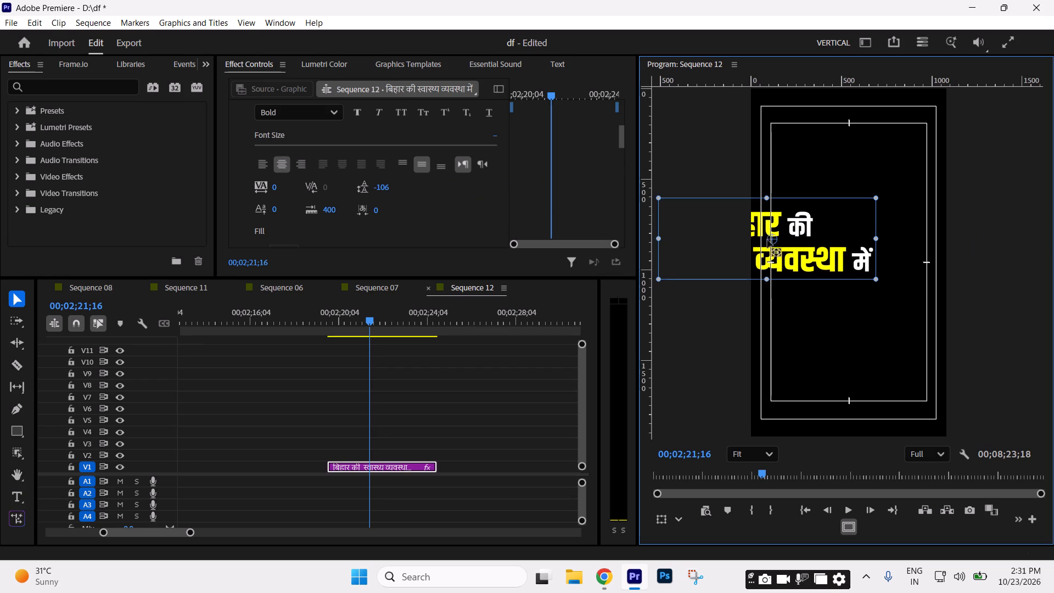
{"action": "left_click_drag", "start_coordinate": [767, 240], "coordinate": [766, 242]}
{"action": "left_click_drag", "start_coordinate": [839, 262], "coordinate": [901, 263]}
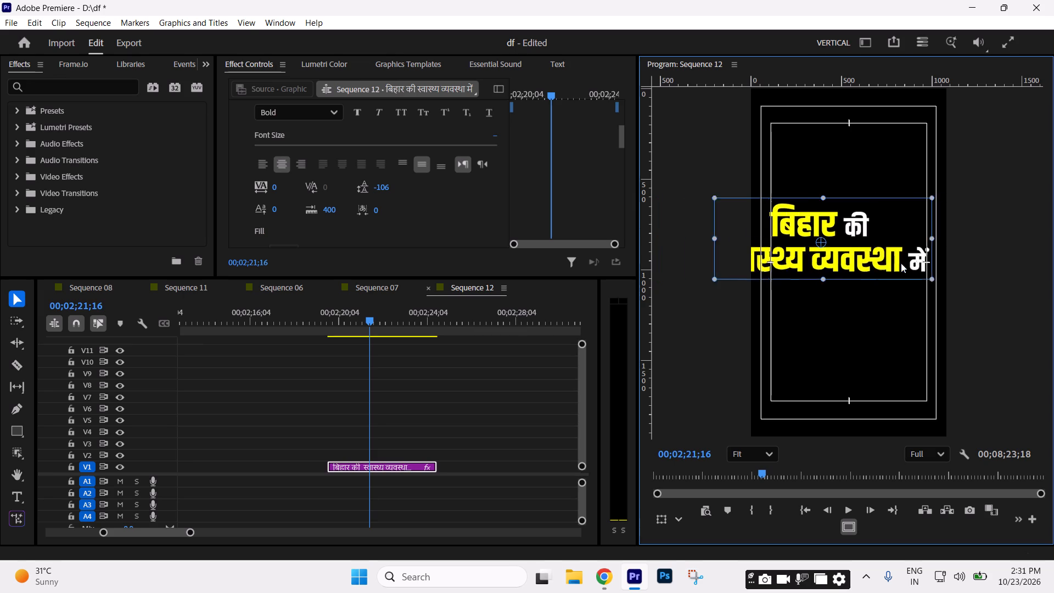
{"action": "left_click_drag", "start_coordinate": [901, 263], "coordinate": [940, 281]}
Rebreak the title so the first line reads बिहार की स्वास्थ्य and the second starts at व्यवस्था.
{"action": "double_click", "coordinate": [810, 278]}
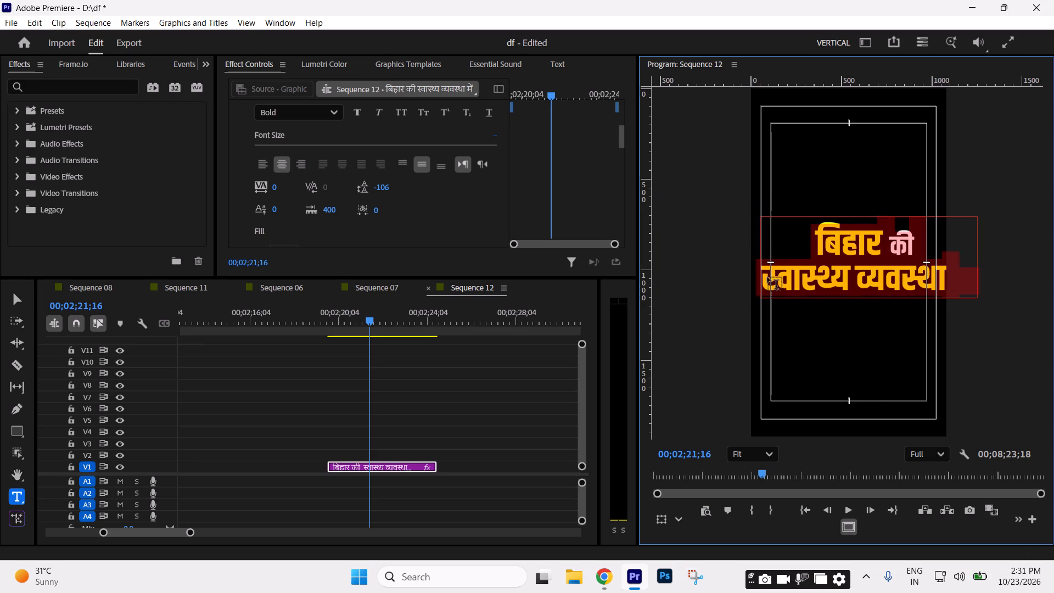
{"action": "left_click", "coordinate": [764, 275]}
{"action": "key", "text": "BackSpace"}
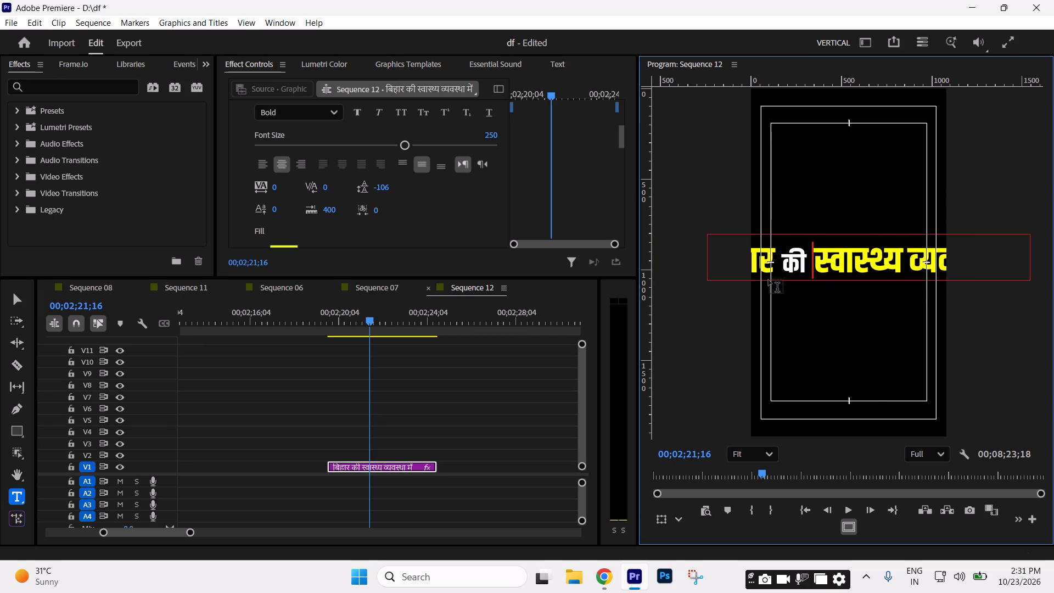
{"action": "key", "text": "Right"}
{"action": "key", "text": "Right"}
{"action": "key", "text": "Right"}
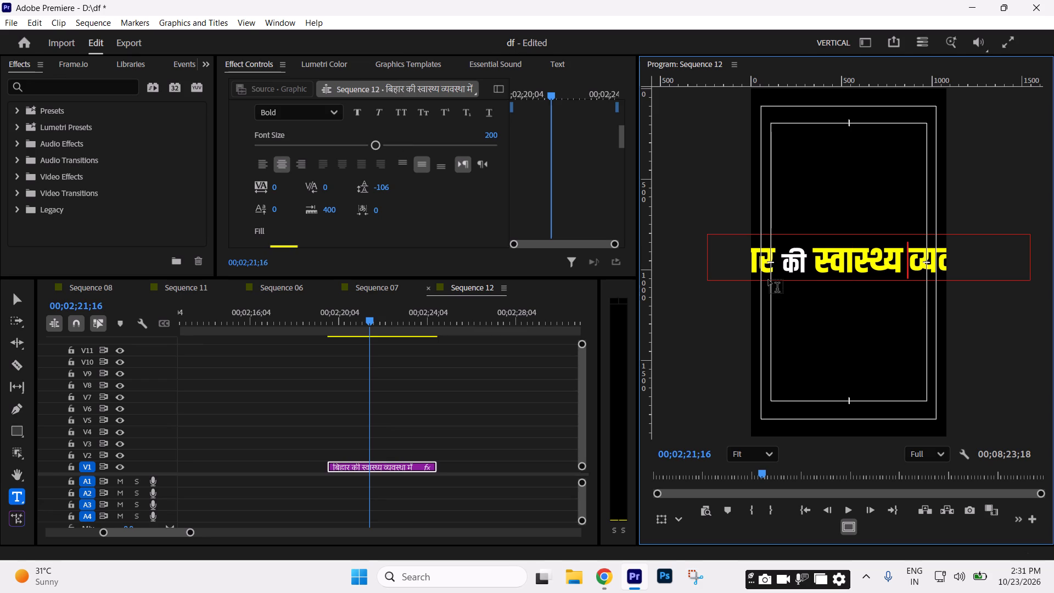
{"action": "key", "text": "Return"}
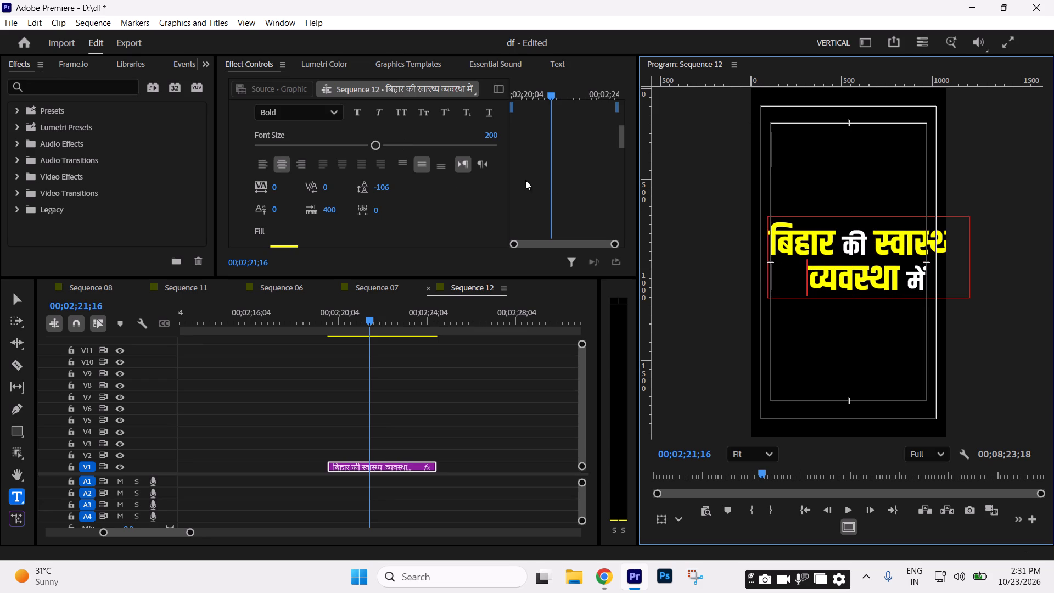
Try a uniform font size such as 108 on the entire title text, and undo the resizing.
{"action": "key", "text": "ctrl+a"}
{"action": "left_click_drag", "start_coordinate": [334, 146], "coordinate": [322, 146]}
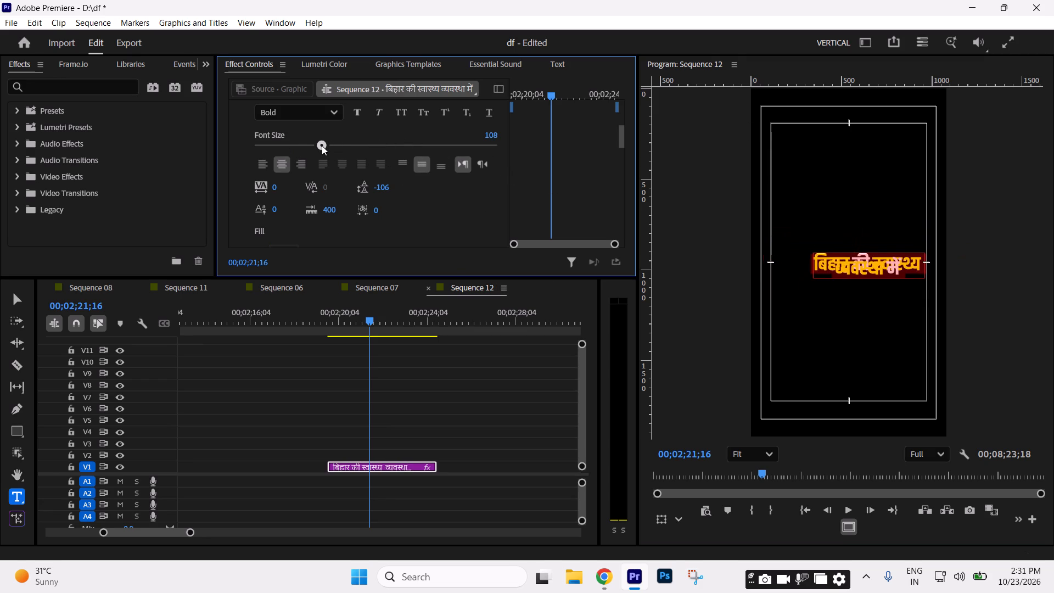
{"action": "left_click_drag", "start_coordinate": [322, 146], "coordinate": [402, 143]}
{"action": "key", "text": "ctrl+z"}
Scale the title graphic to 88 and shift it to horizontal position 861 to fit the frame width.
{"action": "scroll", "coordinate": [596, 199], "scroll_direction": "up", "scroll_amount": 18}
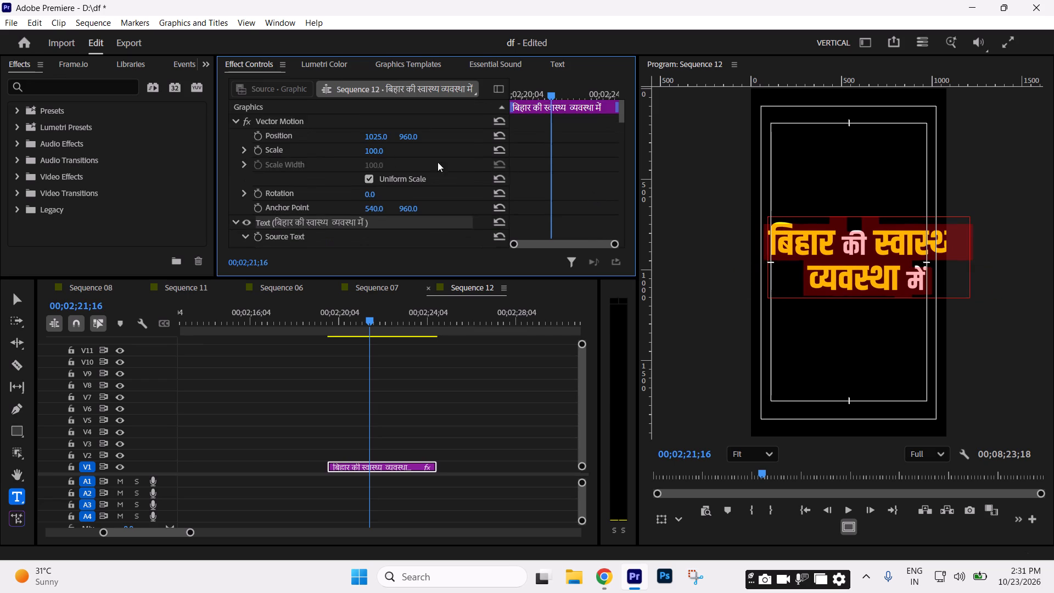
{"action": "left_click_drag", "start_coordinate": [374, 152], "coordinate": [355, 154]}
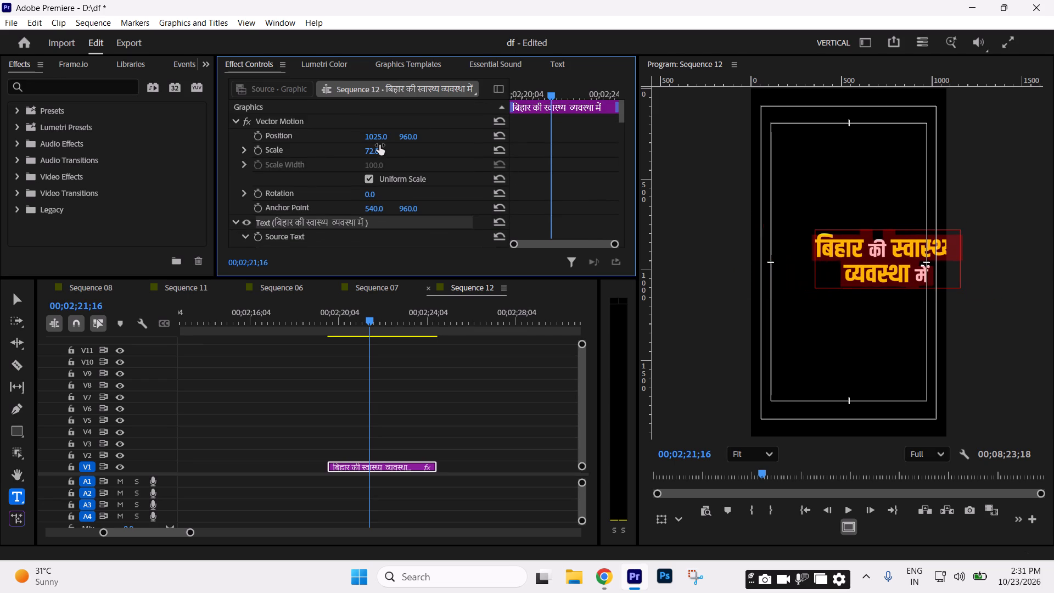
{"action": "left_click_drag", "start_coordinate": [380, 140], "coordinate": [257, 146]}
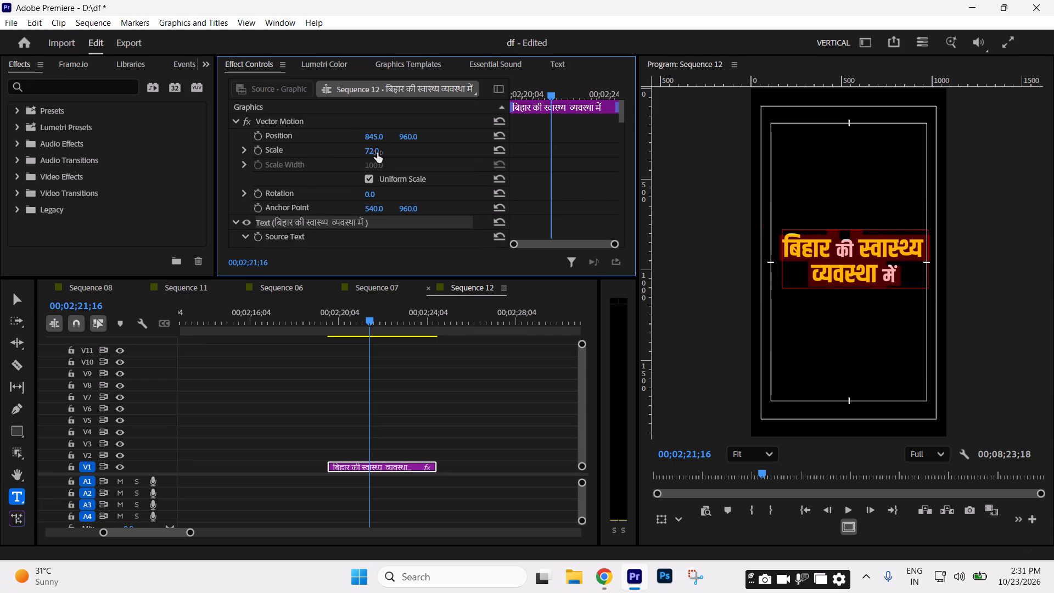
{"action": "left_click_drag", "start_coordinate": [377, 151], "coordinate": [384, 149]}
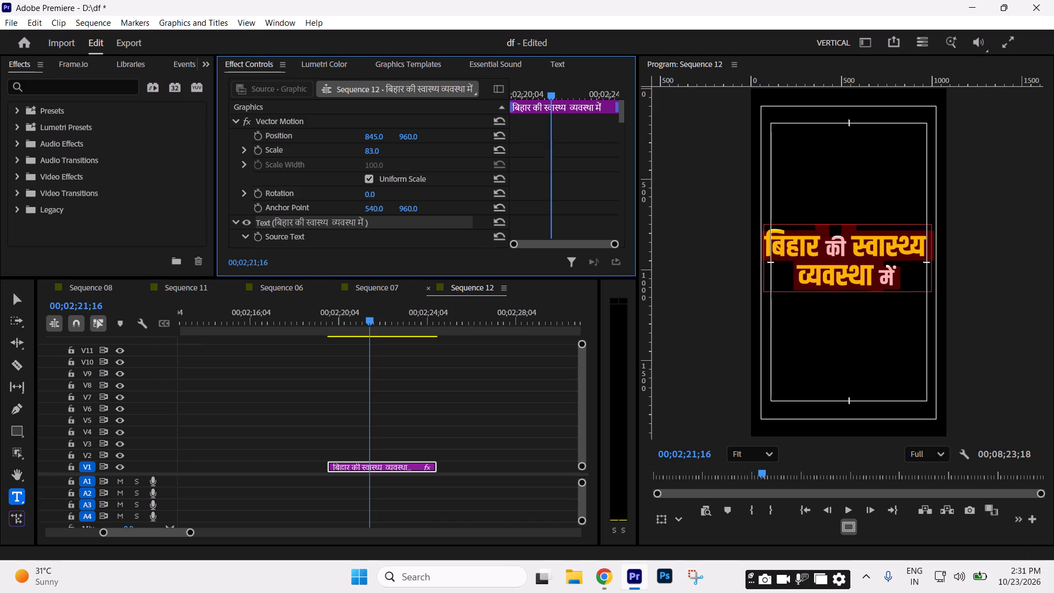
{"action": "left_click_drag", "start_coordinate": [384, 149], "coordinate": [383, 148]}
{"action": "left_click_drag", "start_coordinate": [381, 137], "coordinate": [394, 138]}
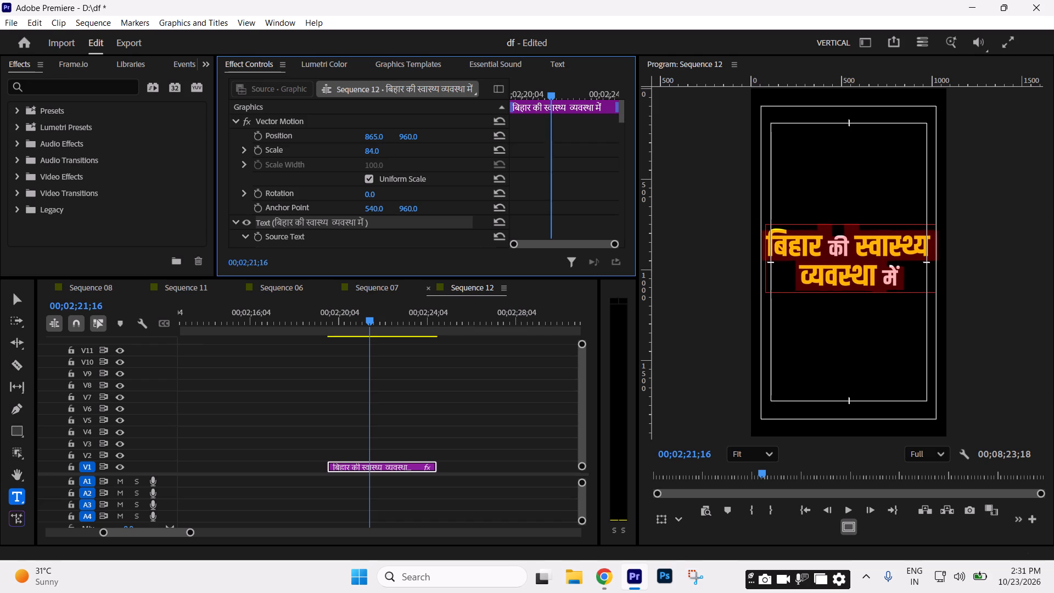
{"action": "left_click_drag", "start_coordinate": [394, 138], "coordinate": [392, 138]}
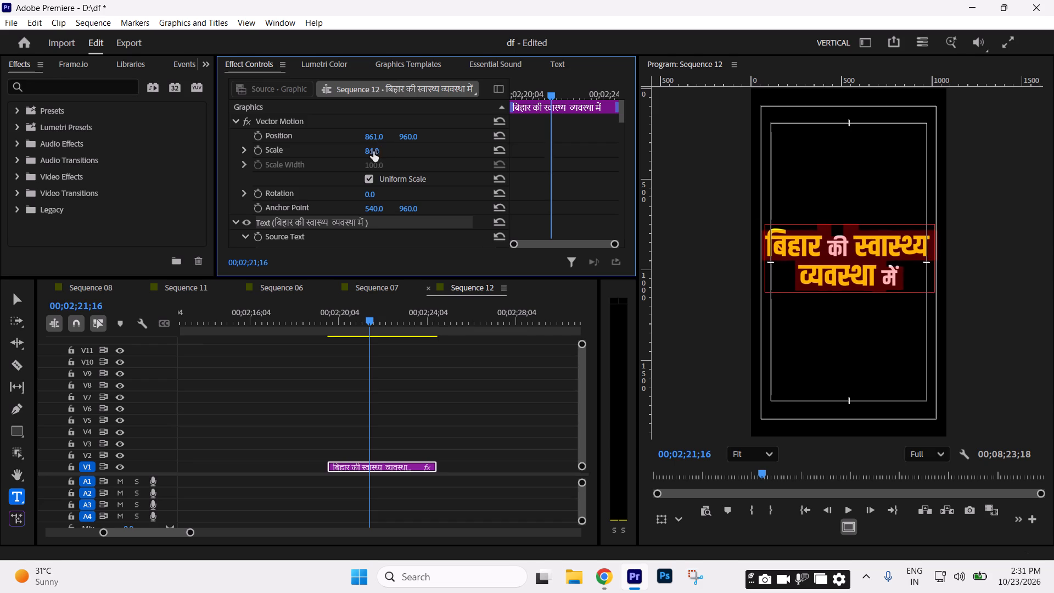
{"action": "left_click", "coordinate": [373, 151]}
{"action": "type", "text": "88"}
{"action": "key", "text": "Return"}
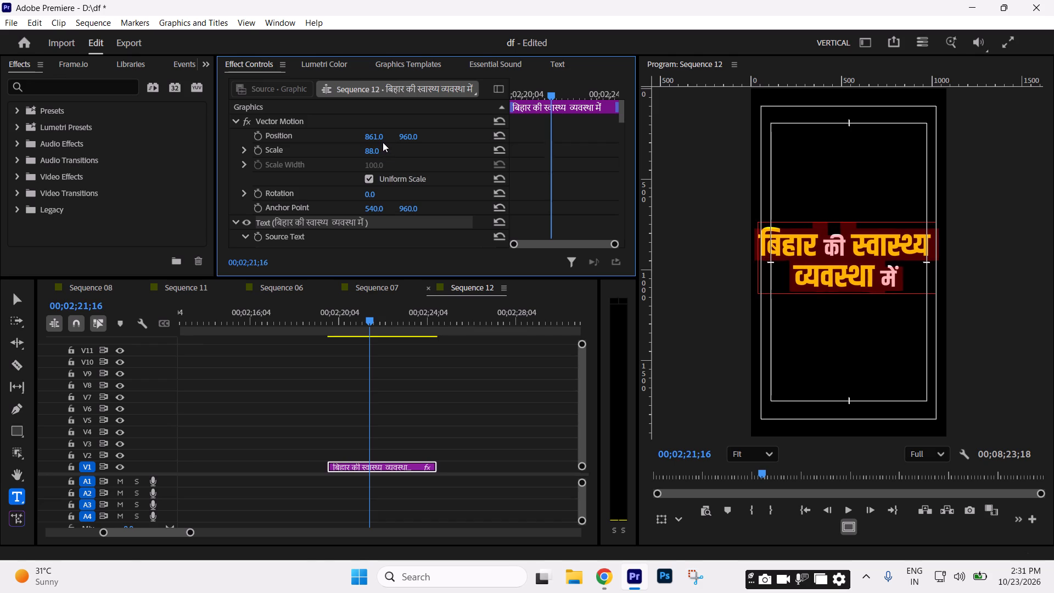
Reselect the title clip and fine-tune its position to 884, 948.
{"action": "left_click", "coordinate": [472, 443]}
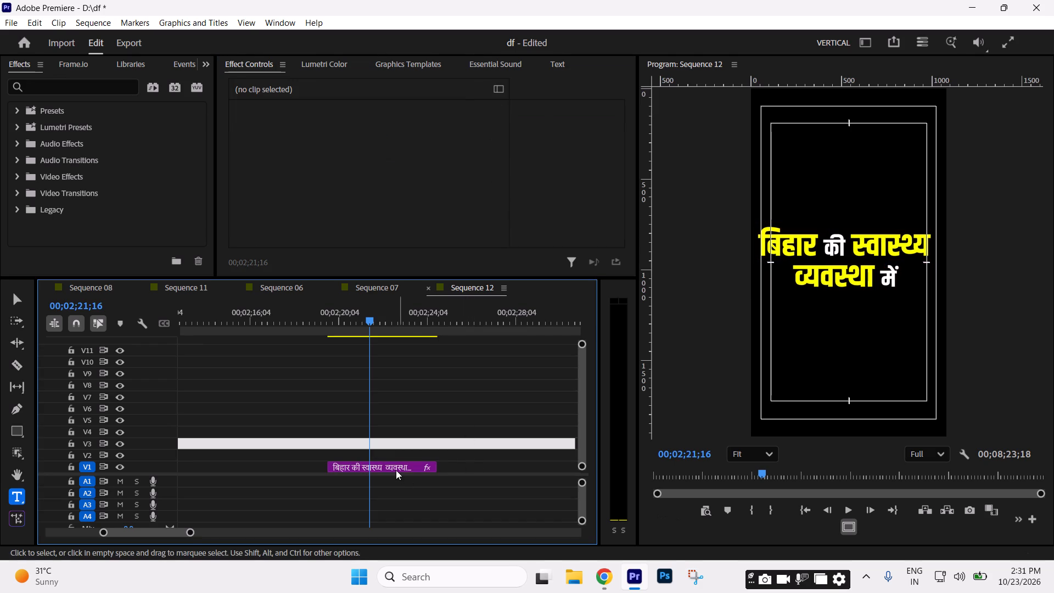
{"action": "left_click", "coordinate": [395, 469]}
{"action": "left_click_drag", "start_coordinate": [372, 137], "coordinate": [386, 132]}
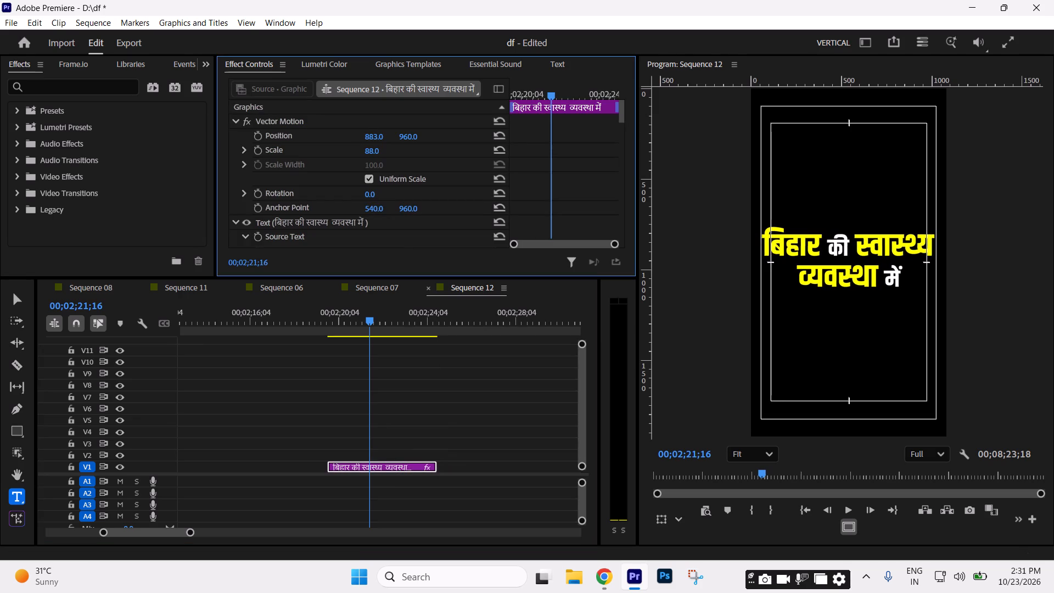
{"action": "left_click_drag", "start_coordinate": [386, 132], "coordinate": [385, 131]}
{"action": "left_click_drag", "start_coordinate": [408, 135], "coordinate": [409, 143]}
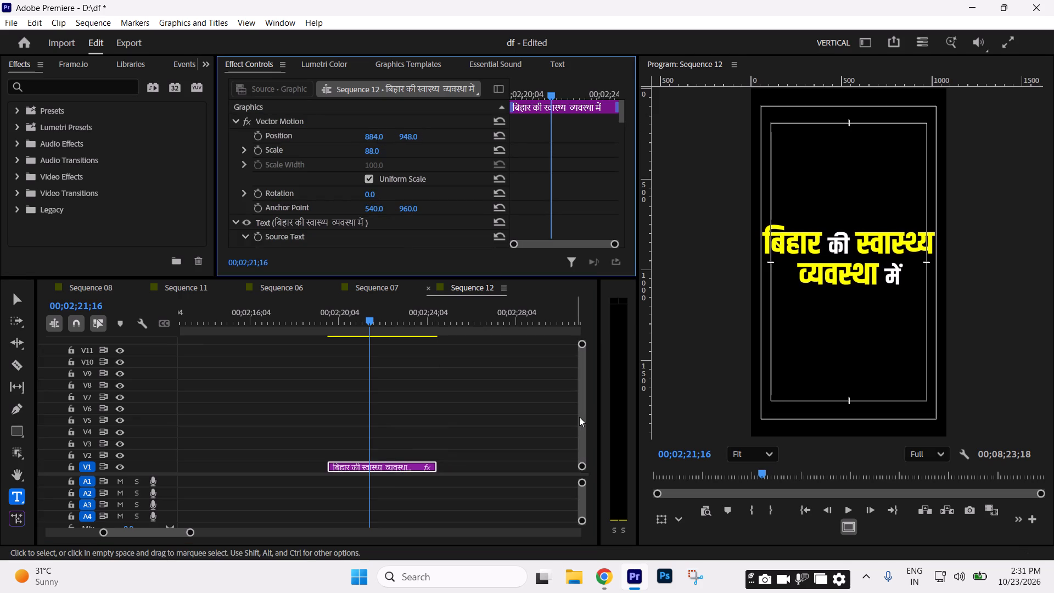
Move the title clip from V1 to the very beginning of the sequence on track V2.
{"action": "left_click", "coordinate": [449, 415]}
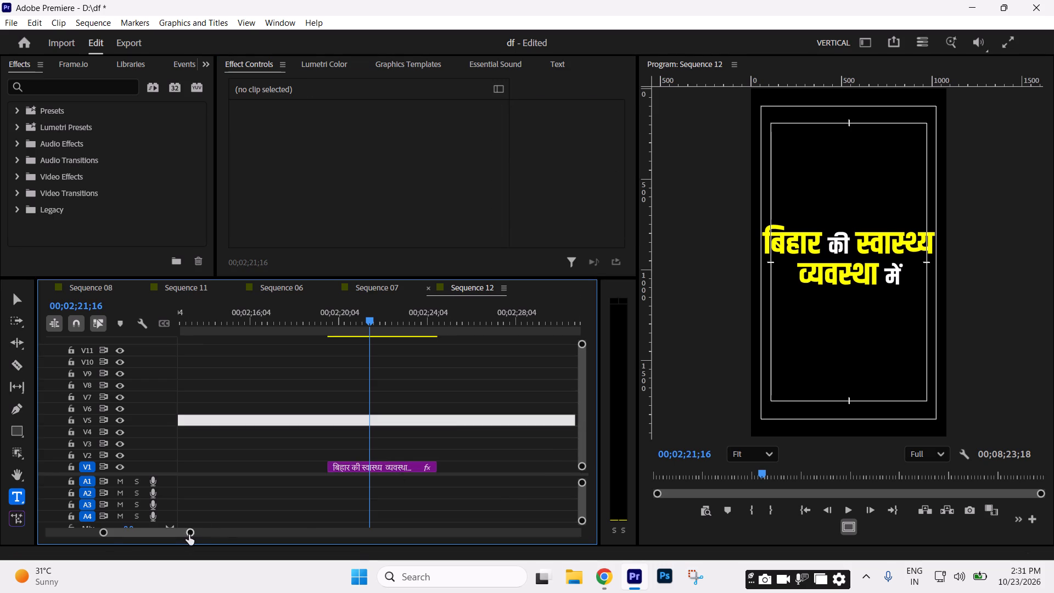
{"action": "left_click_drag", "start_coordinate": [189, 535], "coordinate": [304, 534]}
{"action": "left_click_drag", "start_coordinate": [240, 527], "coordinate": [128, 542]}
{"action": "left_click_drag", "start_coordinate": [240, 532], "coordinate": [15, 529]}
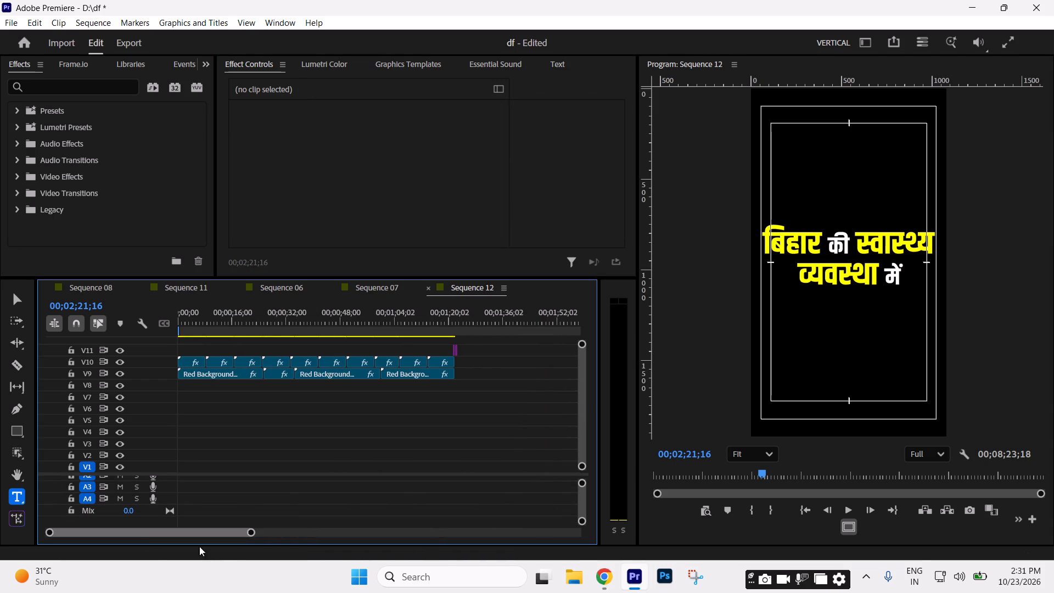
{"action": "left_click_drag", "start_coordinate": [252, 532], "coordinate": [371, 541]}
{"action": "left_click_drag", "start_coordinate": [366, 516], "coordinate": [343, 463]}
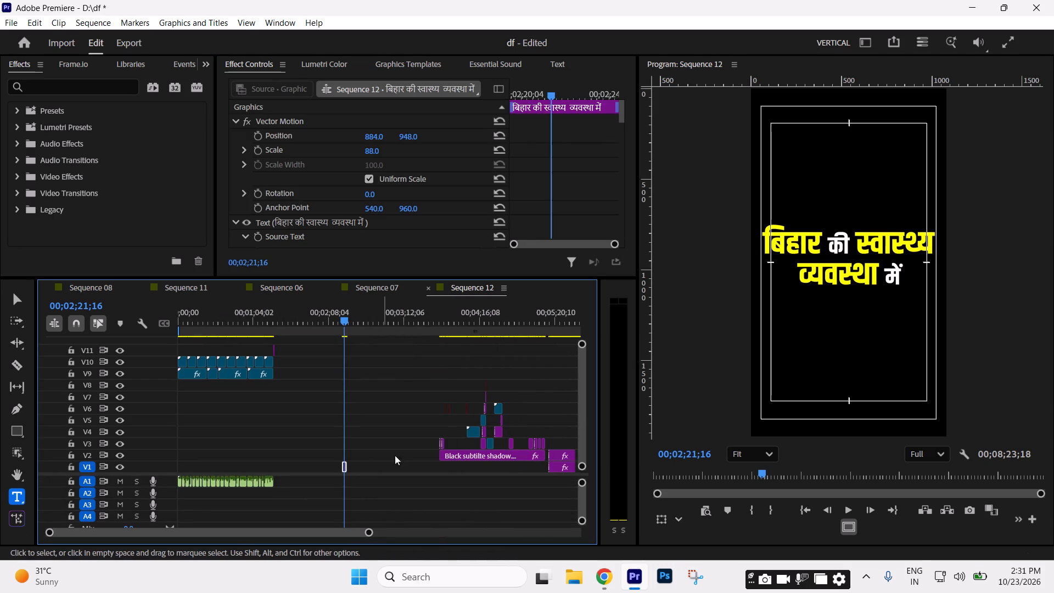
{"action": "left_click_drag", "start_coordinate": [373, 450], "coordinate": [325, 483]}
{"action": "left_click_drag", "start_coordinate": [346, 466], "coordinate": [233, 439]}
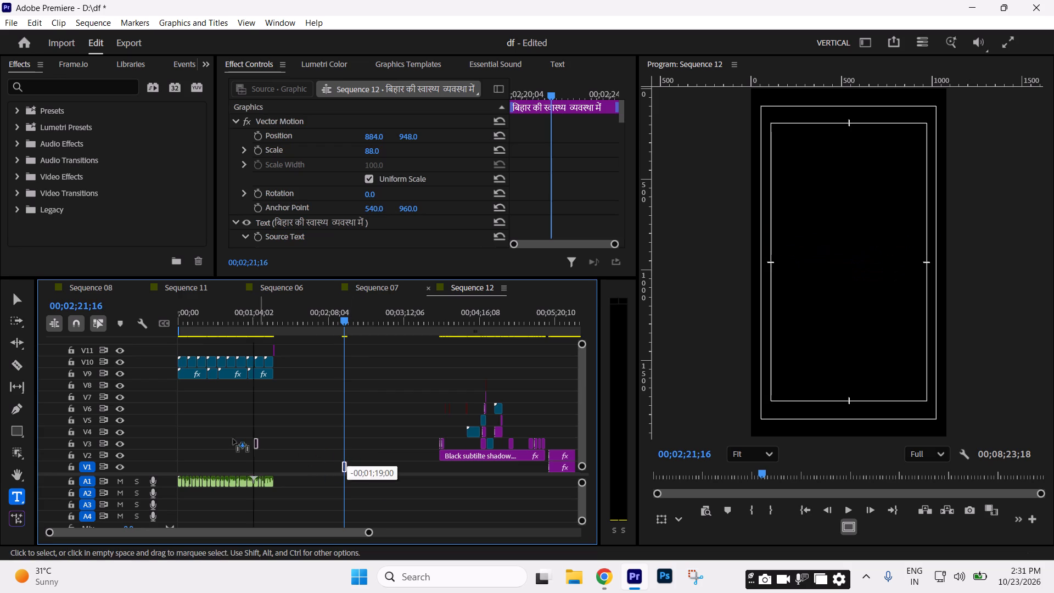
{"action": "left_click_drag", "start_coordinate": [233, 439], "coordinate": [165, 456]}
Play the opening of the sequence up to 00;00;03;09 to check the title against the voiceover and background.
{"action": "left_click_drag", "start_coordinate": [199, 314], "coordinate": [38, 333]}
{"action": "key", "text": "space"}
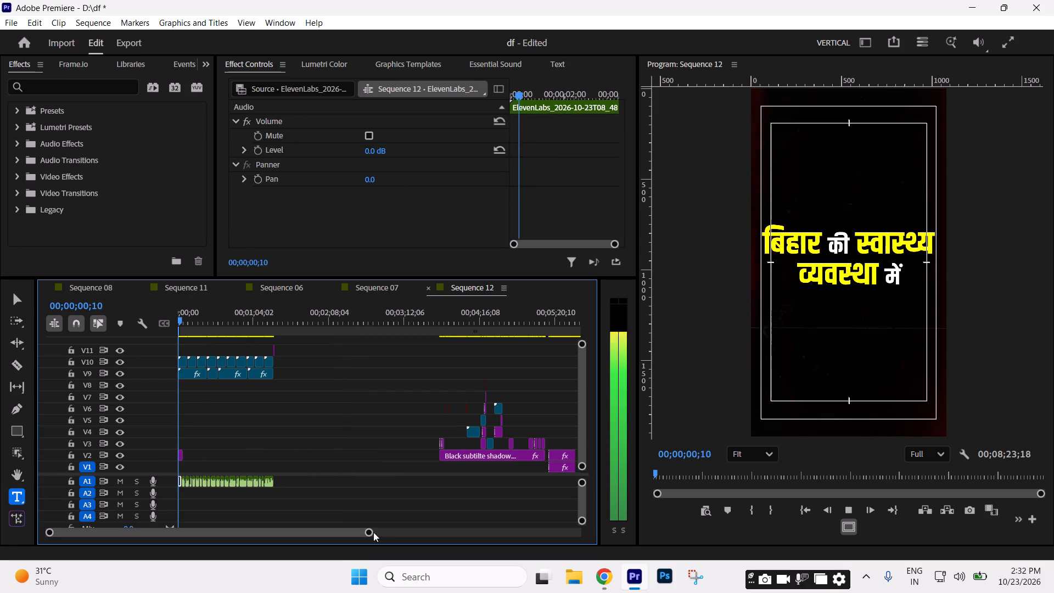
{"action": "left_click_drag", "start_coordinate": [370, 531], "coordinate": [172, 528]}
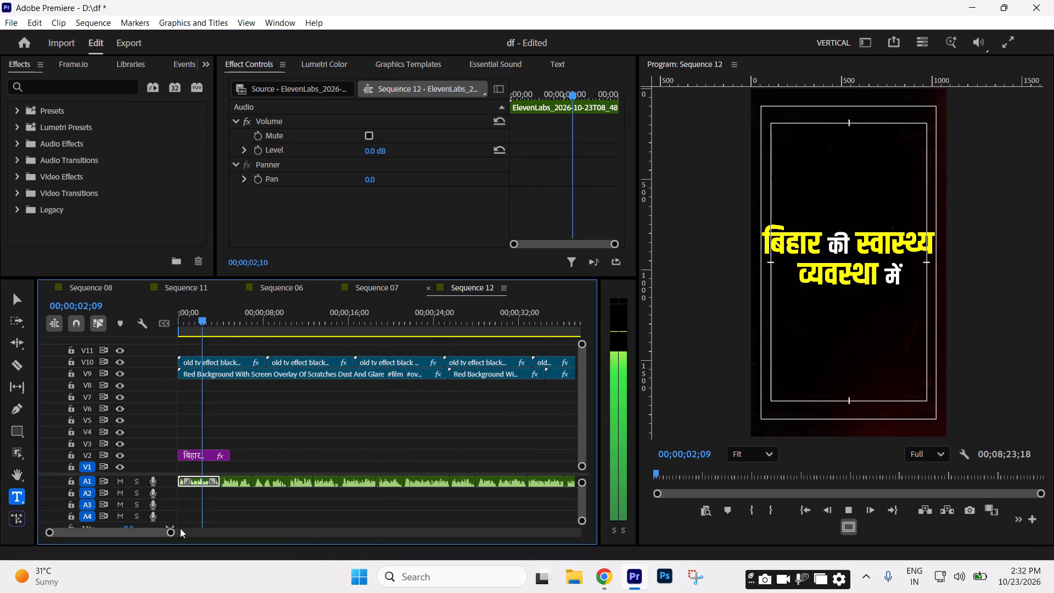
{"action": "key", "text": "space"}
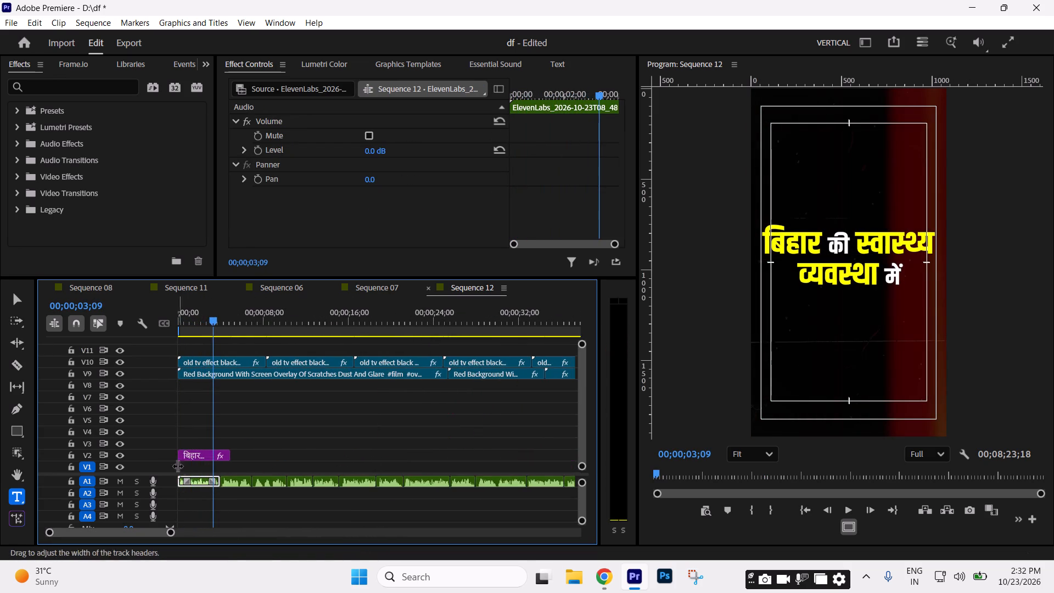
Set the vertical position of the title clip on V2 to 952.
{"action": "left_click", "coordinate": [201, 457]}
{"action": "left_click", "coordinate": [408, 136]}
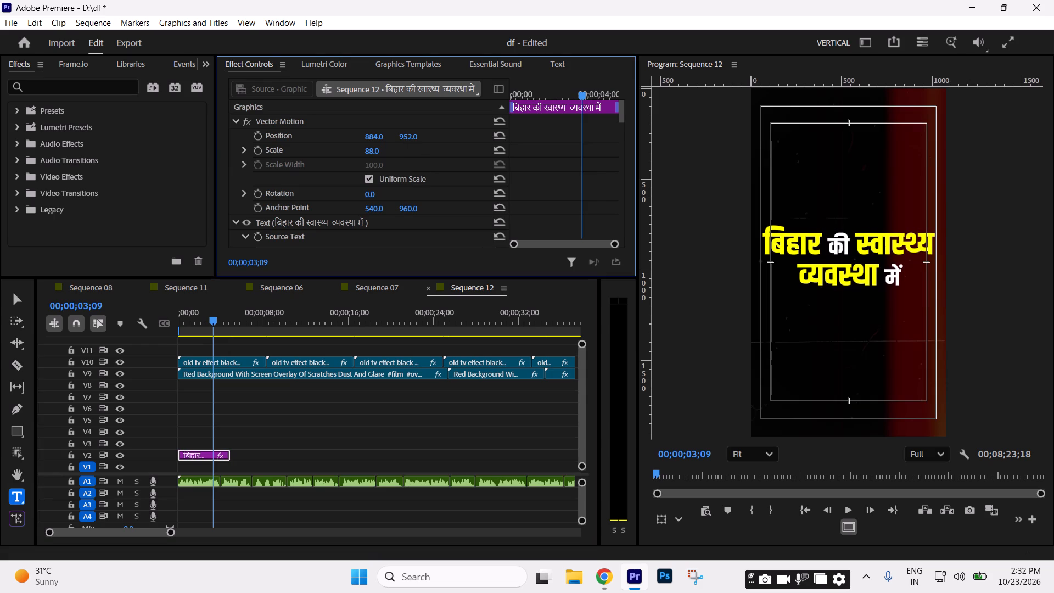
Advance playback to 00;00;03;25 and trim the end of the title clip on V2 back to that point.
{"action": "key", "text": "space"}
{"action": "key", "text": "space"}
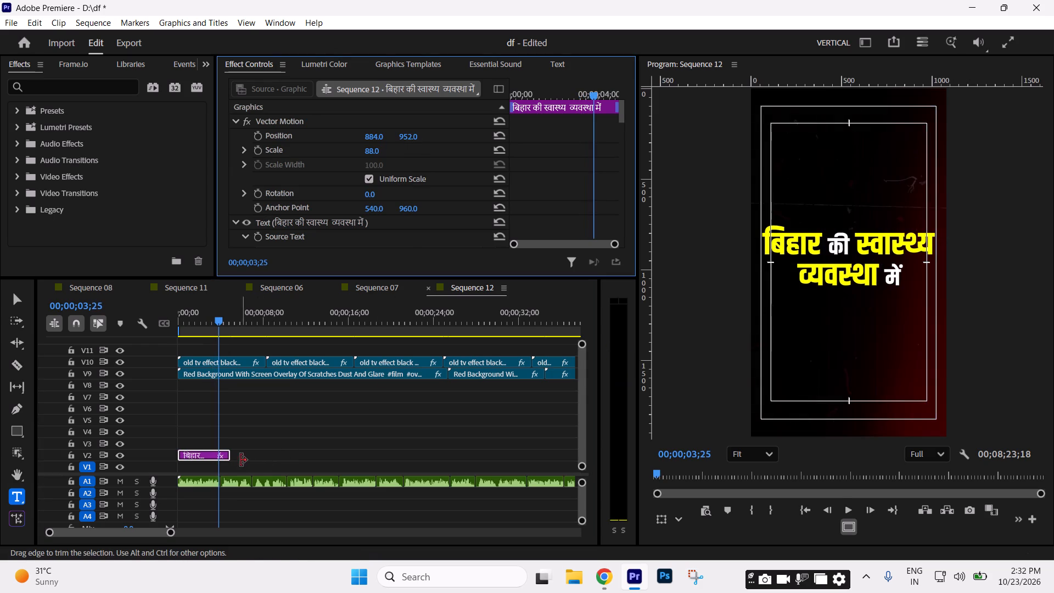
{"action": "left_click_drag", "start_coordinate": [236, 457], "coordinate": [223, 455]}
Replay the opening, split the title clip on V2 at 00;00;01;23, and select its second part.
{"action": "left_click_drag", "start_coordinate": [215, 324], "coordinate": [96, 329]}
{"action": "key", "text": "space"}
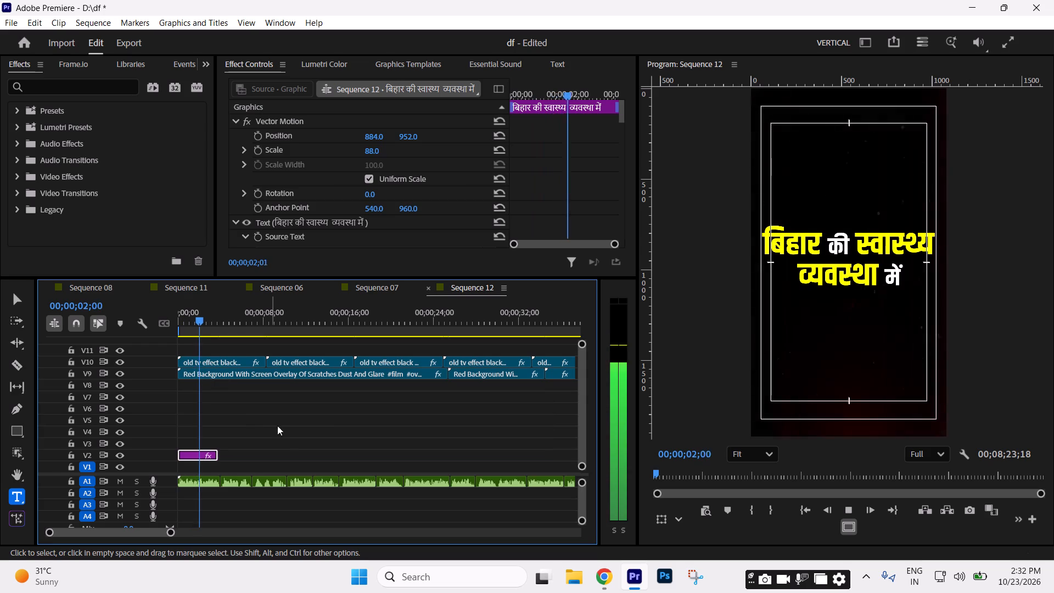
{"action": "left_click", "coordinate": [299, 436]}
{"action": "left_click_drag", "start_coordinate": [204, 315], "coordinate": [189, 317]}
{"action": "key", "text": "space"}
{"action": "key", "text": "space"}
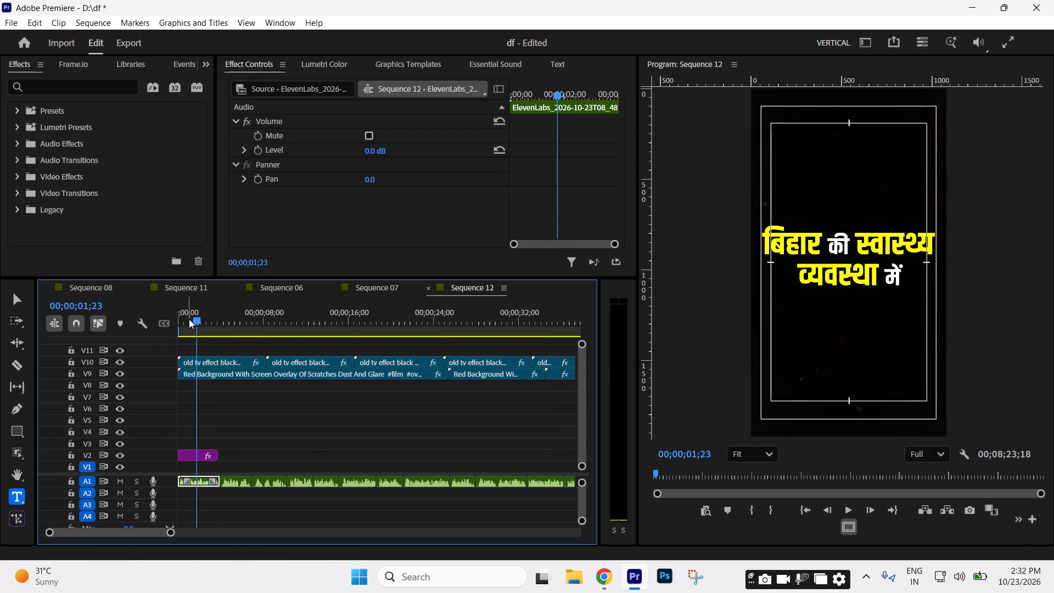
{"action": "key", "text": "c"}
{"action": "left_click", "coordinate": [198, 455]}
{"action": "key", "text": "v"}
{"action": "left_click", "coordinate": [204, 454]}
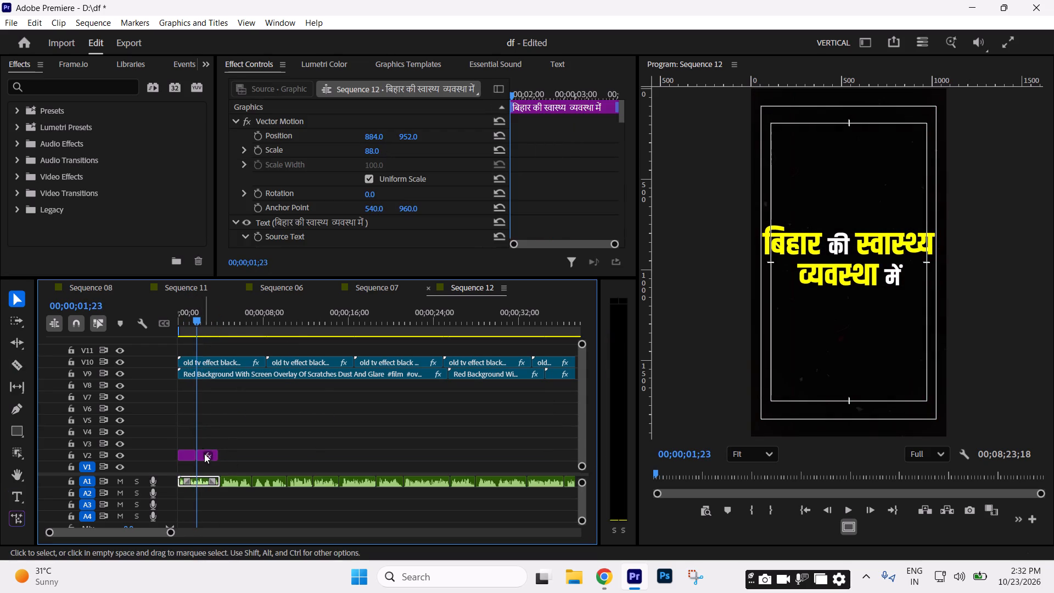
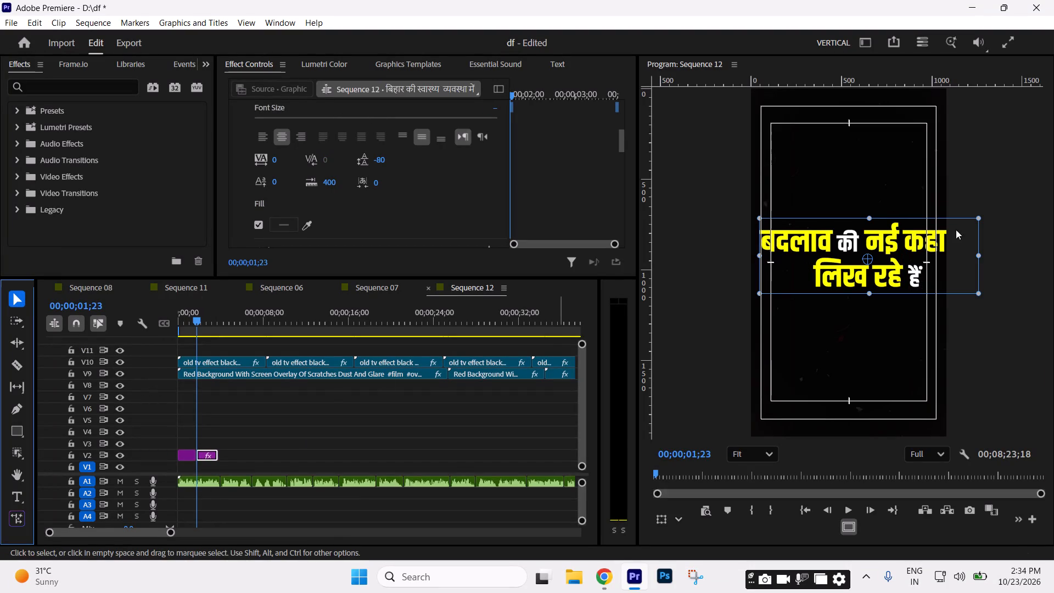
Change the fill of the word "नई" in the second title part on V2 to white.
{"action": "double_click", "coordinate": [908, 239]}
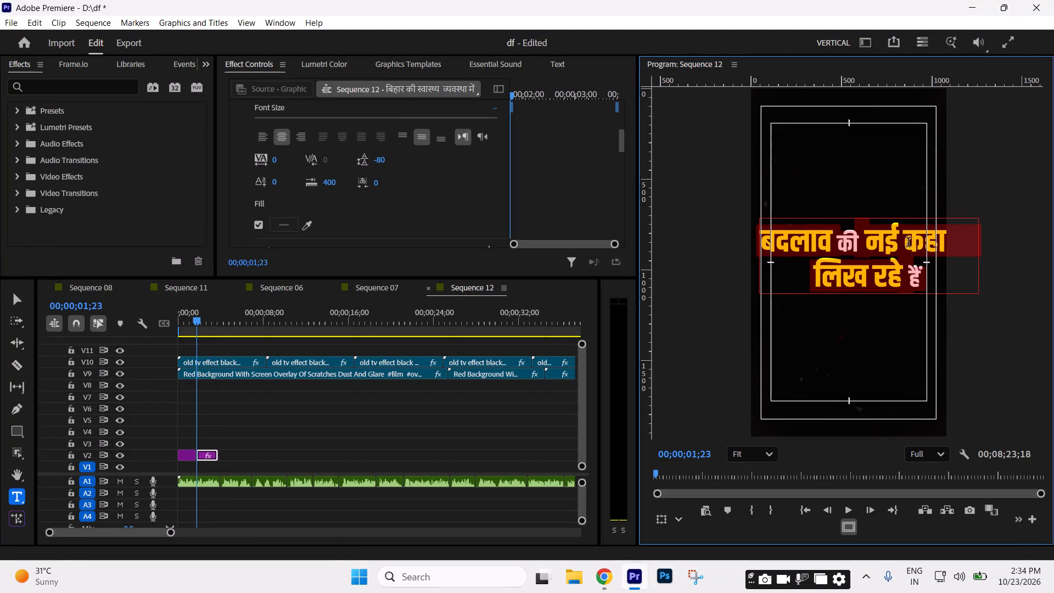
{"action": "left_click", "coordinate": [907, 238]}
{"action": "left_click_drag", "start_coordinate": [901, 237], "coordinate": [873, 237]}
{"action": "left_click", "coordinate": [287, 222]}
{"action": "left_click_drag", "start_coordinate": [426, 345], "coordinate": [278, 440]}
{"action": "left_click", "coordinate": [625, 403]}
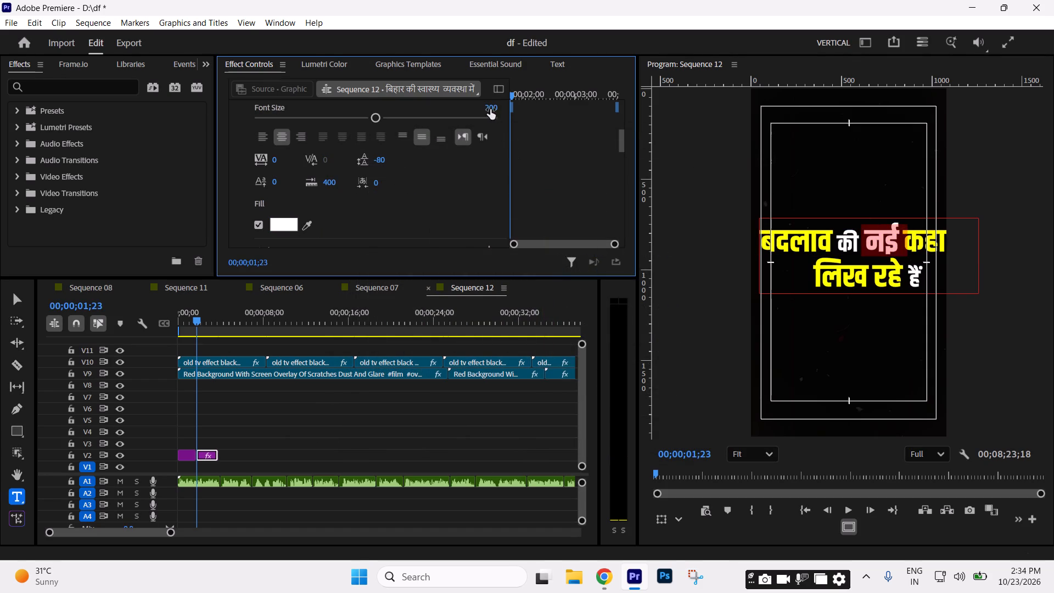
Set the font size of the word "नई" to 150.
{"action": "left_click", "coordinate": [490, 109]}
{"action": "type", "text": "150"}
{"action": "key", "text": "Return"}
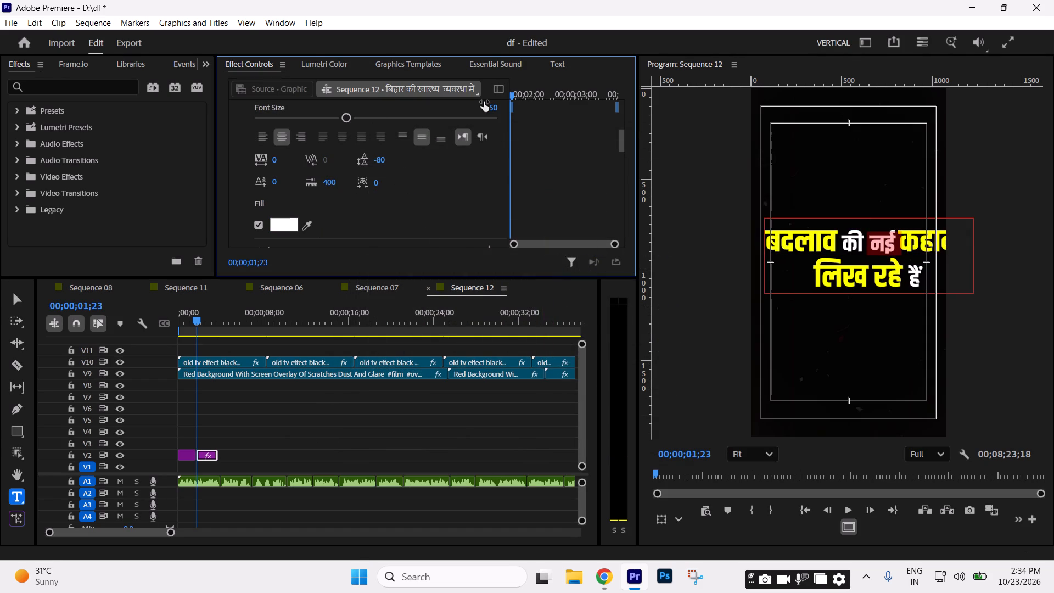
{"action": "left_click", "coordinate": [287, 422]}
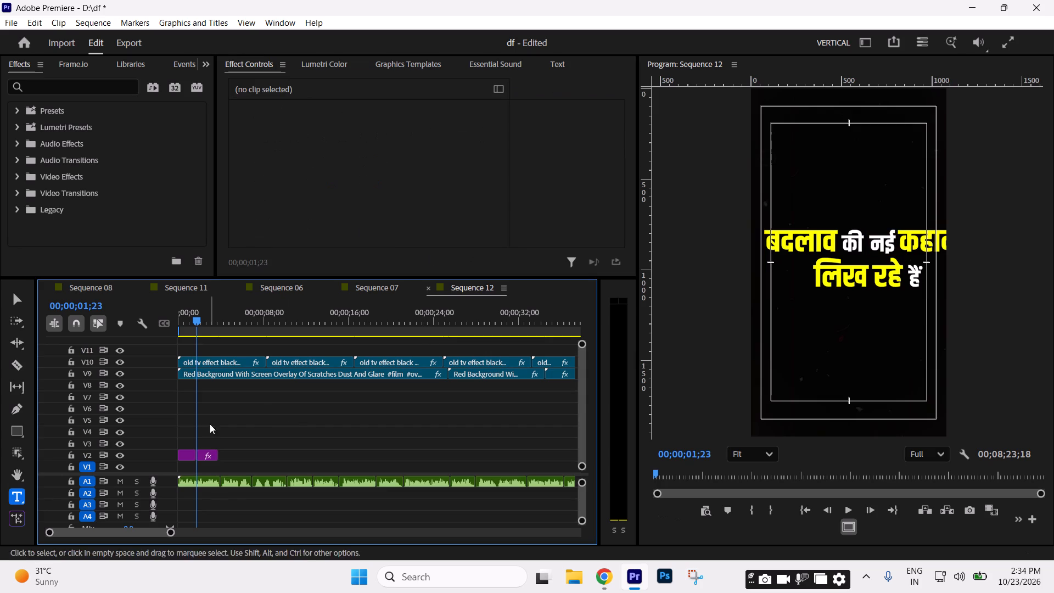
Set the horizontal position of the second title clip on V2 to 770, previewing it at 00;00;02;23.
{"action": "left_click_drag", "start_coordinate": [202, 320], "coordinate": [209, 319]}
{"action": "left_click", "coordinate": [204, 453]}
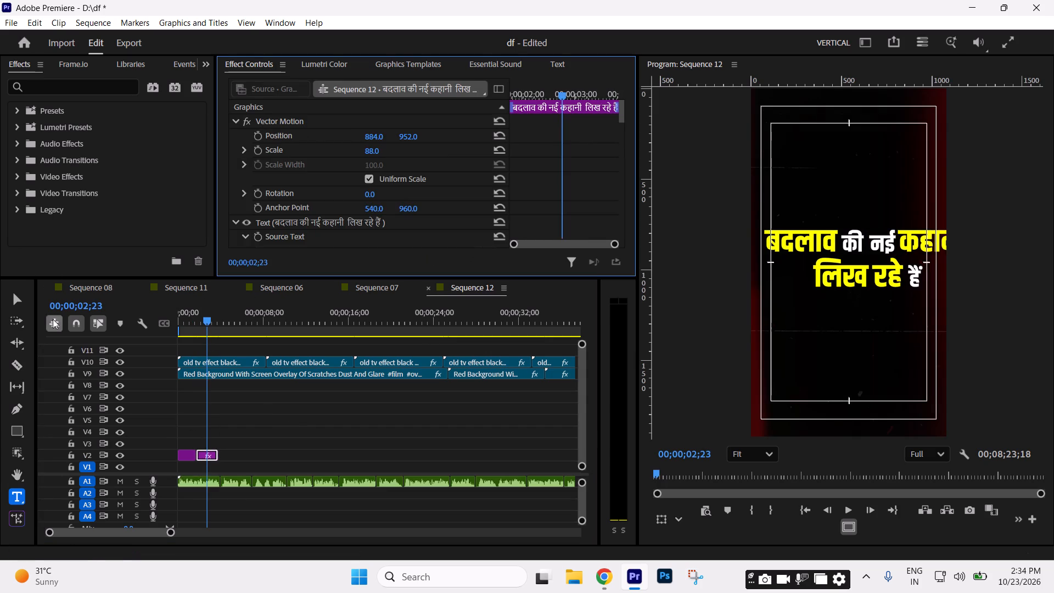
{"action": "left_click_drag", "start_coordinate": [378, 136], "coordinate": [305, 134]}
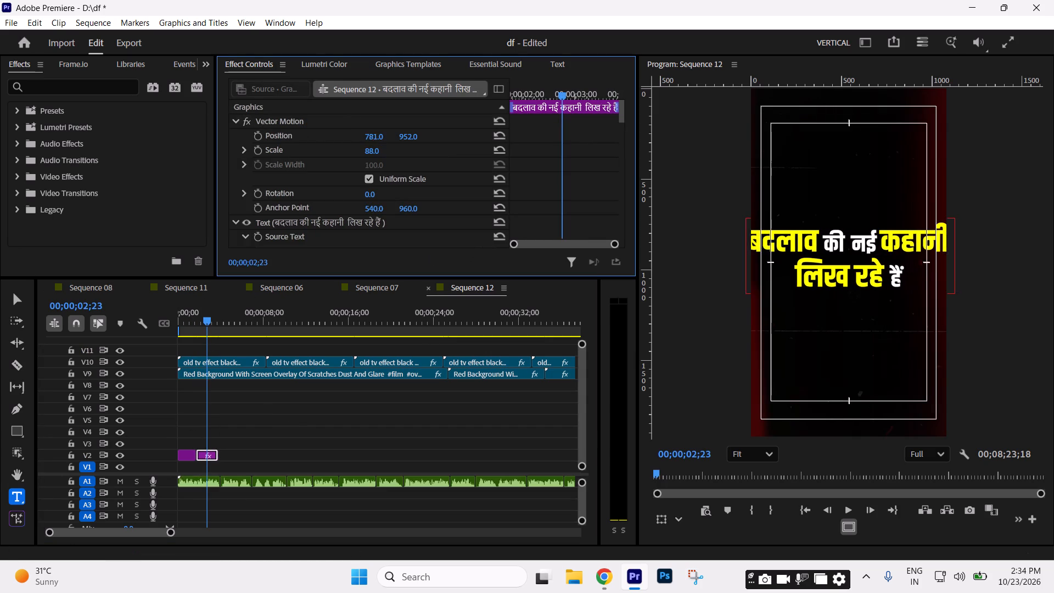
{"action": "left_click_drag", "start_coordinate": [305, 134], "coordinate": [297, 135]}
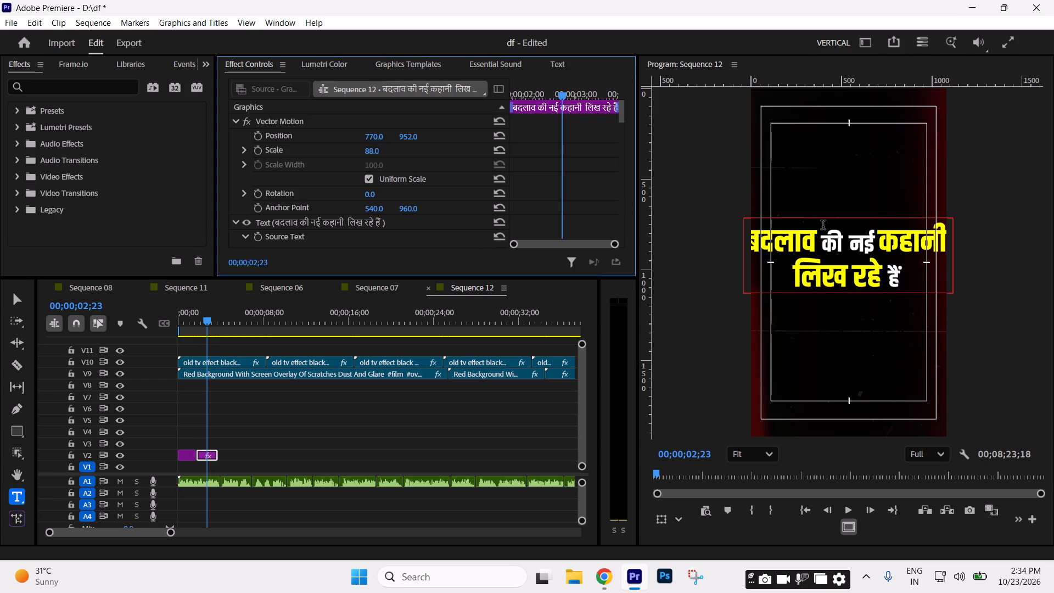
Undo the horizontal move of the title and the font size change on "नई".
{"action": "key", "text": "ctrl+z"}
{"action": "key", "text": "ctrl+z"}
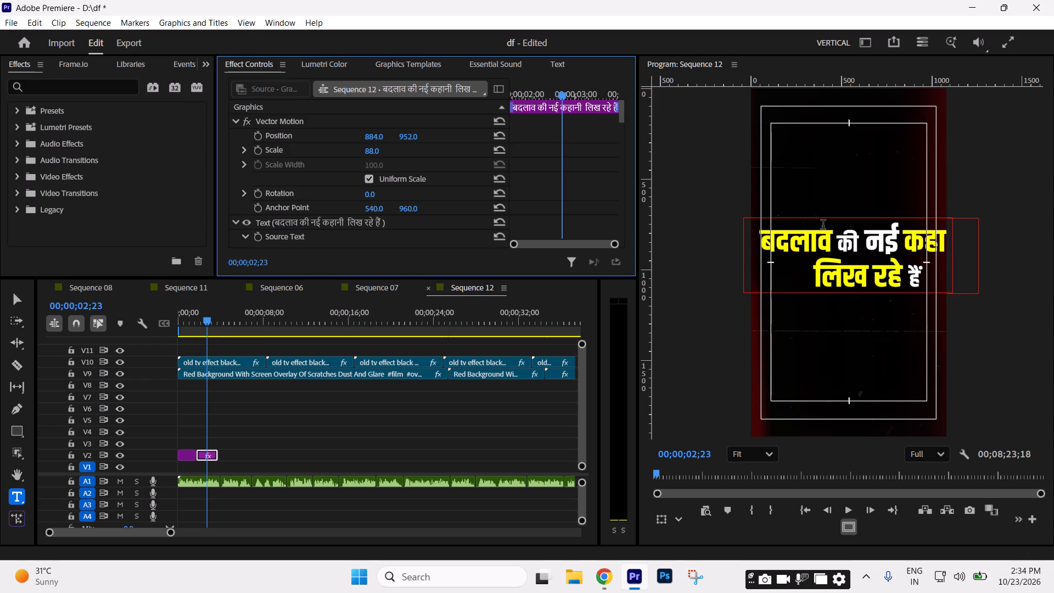
Move the word "कहानी" from the end of the title's first line to the start of its second line.
{"action": "left_click", "coordinate": [903, 233]}
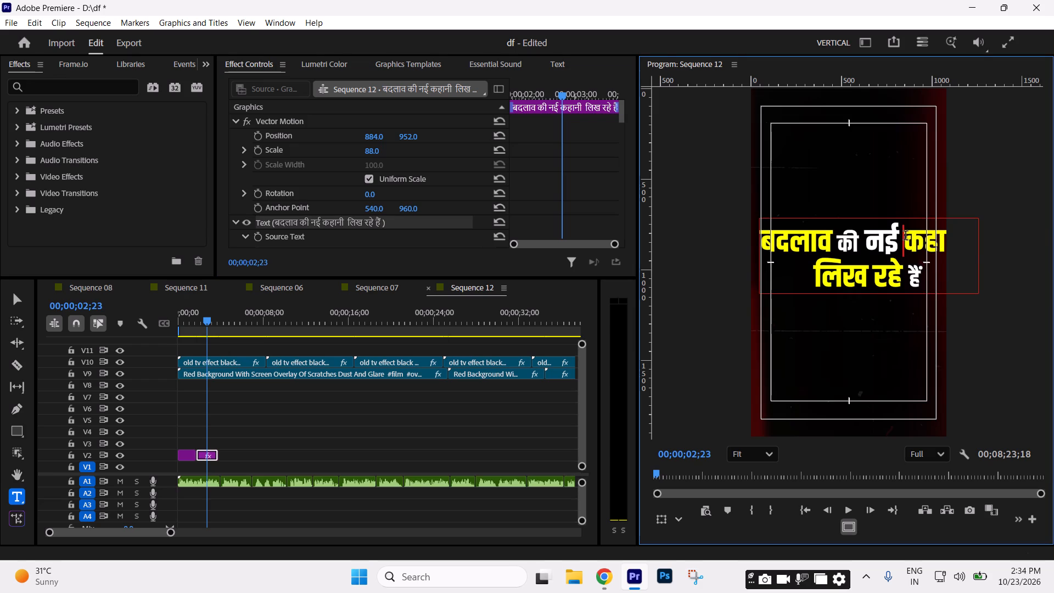
{"action": "left_click_drag", "start_coordinate": [905, 237], "coordinate": [1053, 236]}
{"action": "key", "text": "ctrl+x"}
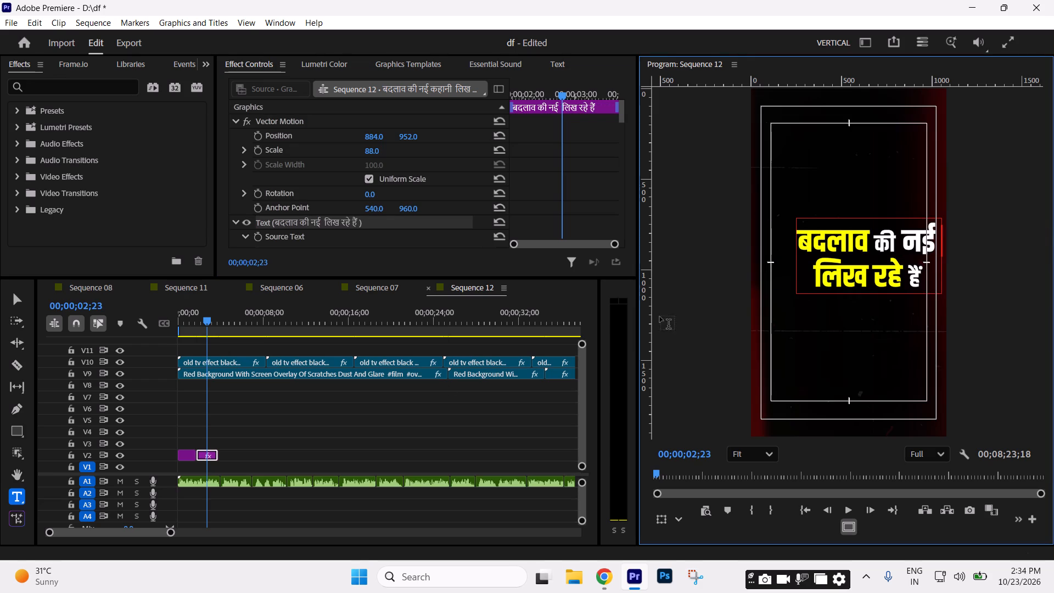
{"action": "left_click", "coordinate": [13, 306]}
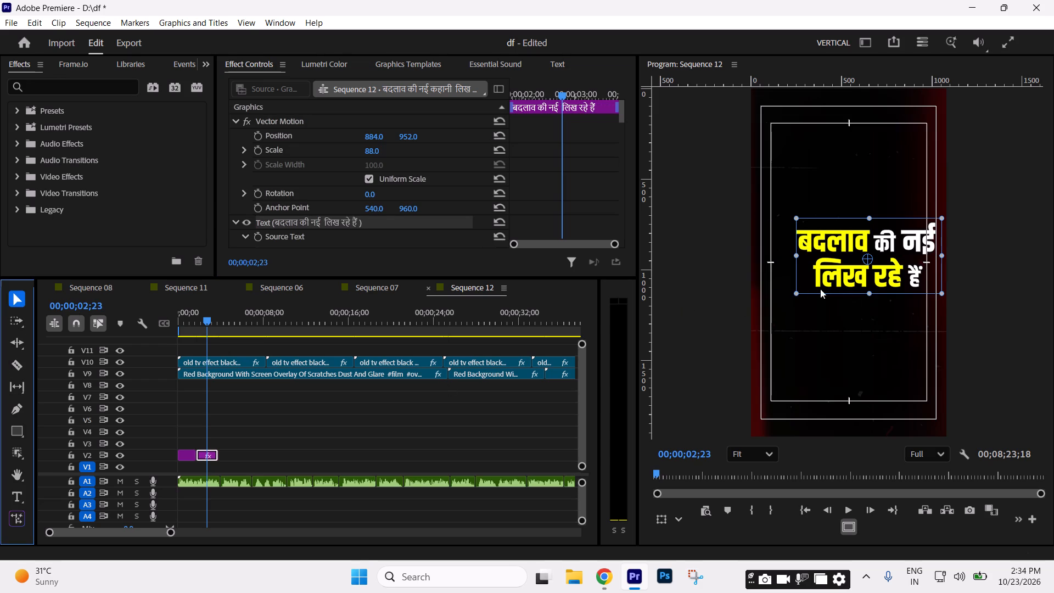
{"action": "double_click", "coordinate": [820, 279]}
{"action": "left_click", "coordinate": [812, 269]}
{"action": "left_click", "coordinate": [817, 279]}
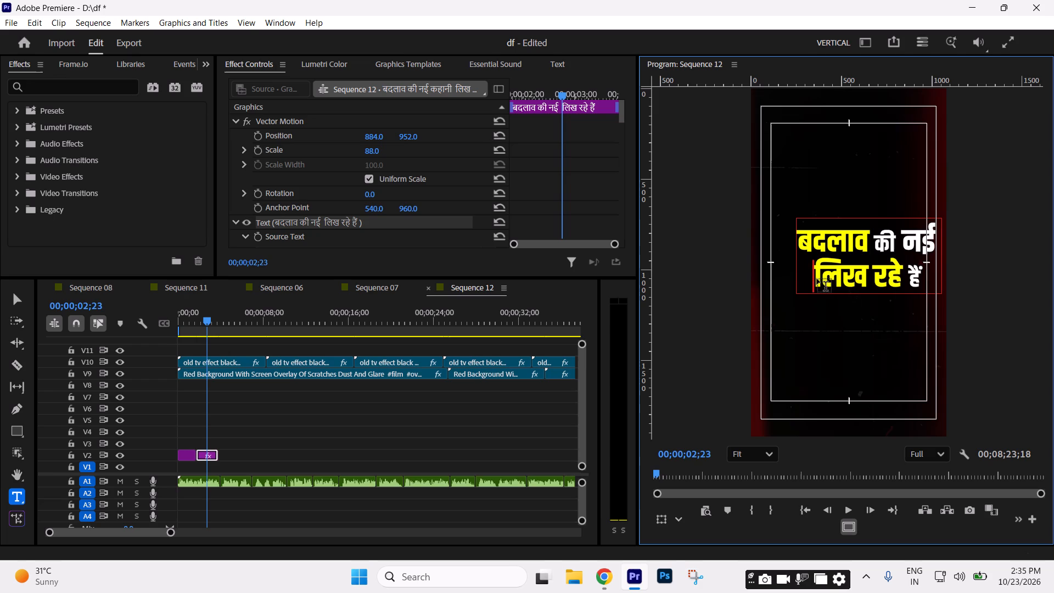
{"action": "key", "text": "ctrl+v"}
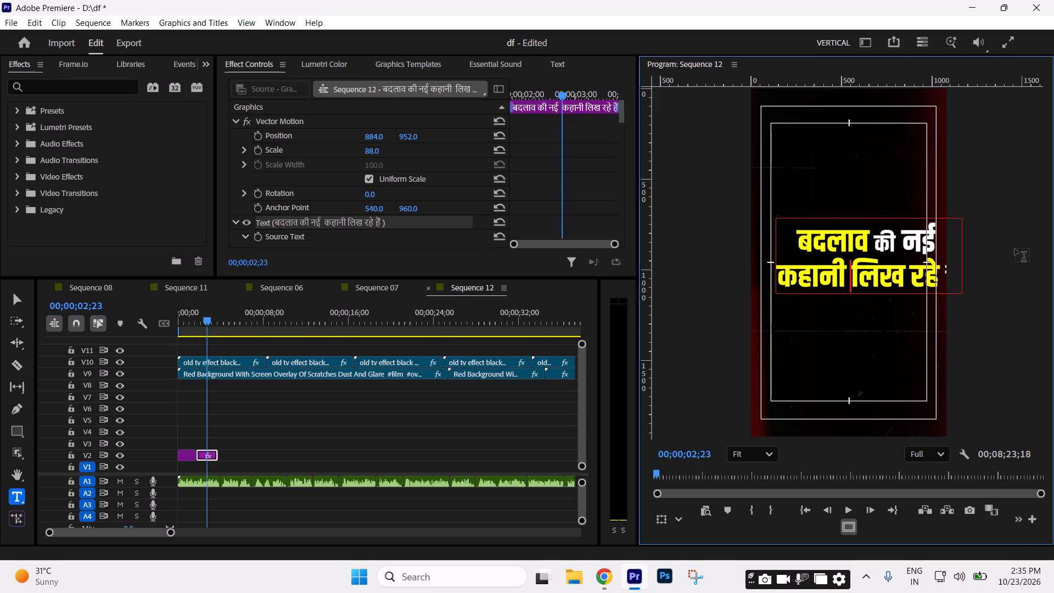
Change the fill of the words "लिख रहे" in the title's second line to white.
{"action": "left_click_drag", "start_coordinate": [853, 266], "coordinate": [893, 265]}
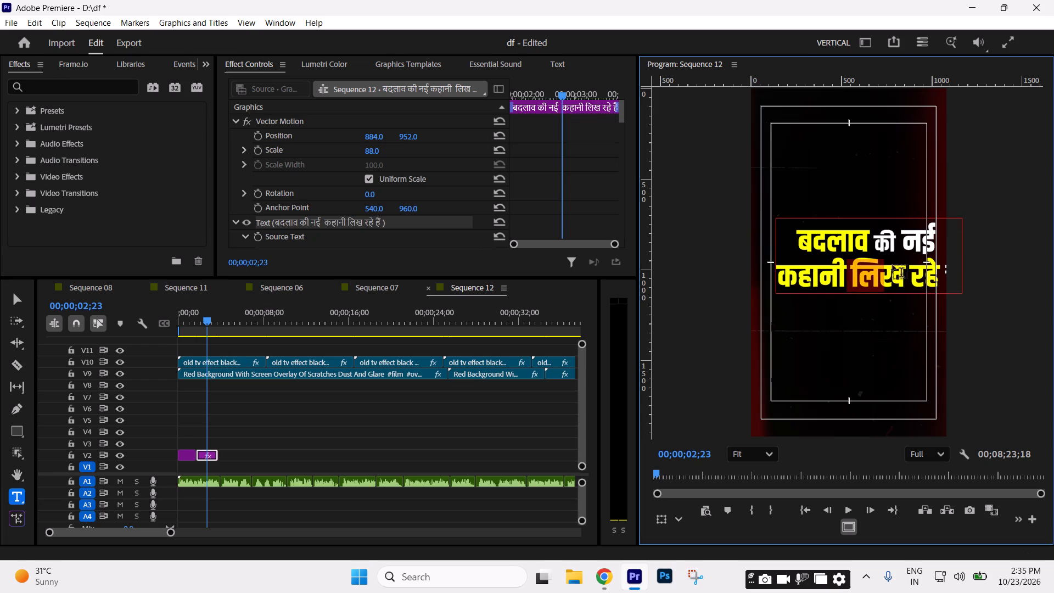
{"action": "left_click_drag", "start_coordinate": [893, 265], "coordinate": [935, 268]}
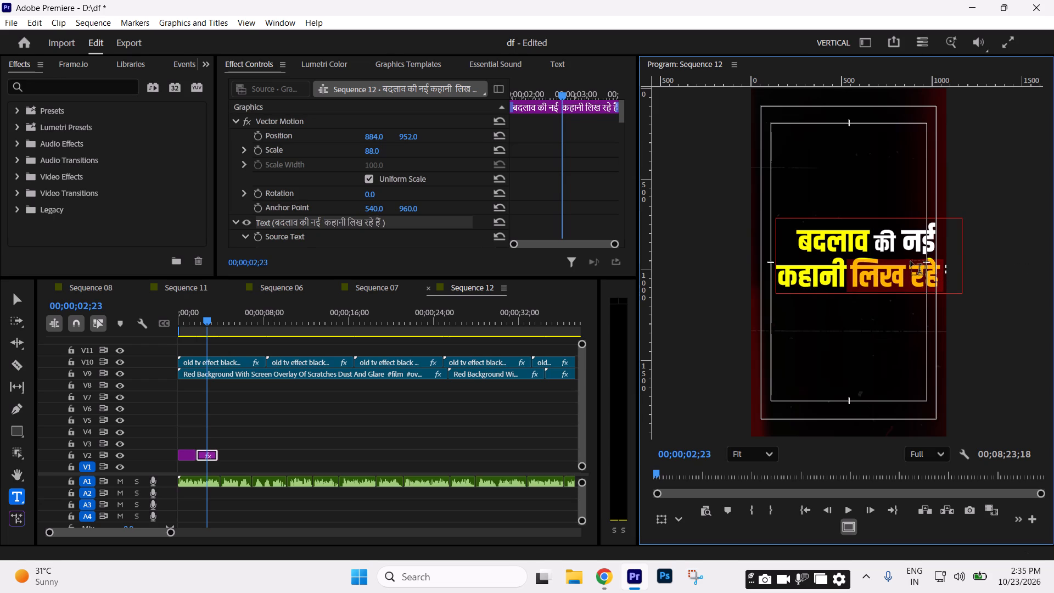
{"action": "scroll", "coordinate": [550, 201], "scroll_direction": "down", "scroll_amount": 11}
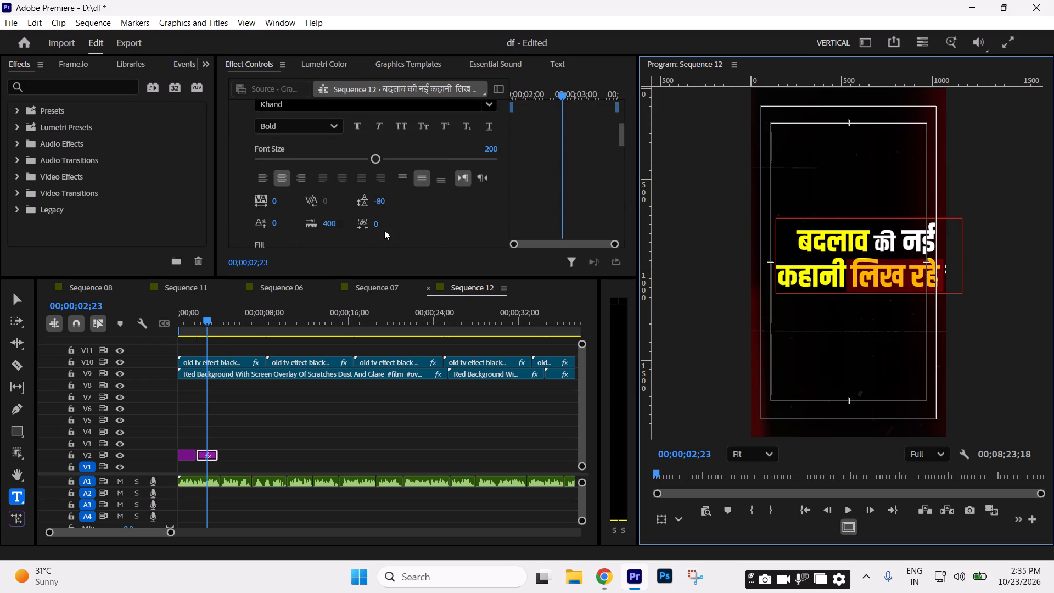
{"action": "scroll", "coordinate": [575, 188], "scroll_direction": "down", "scroll_amount": 5}
{"action": "left_click", "coordinate": [277, 200]}
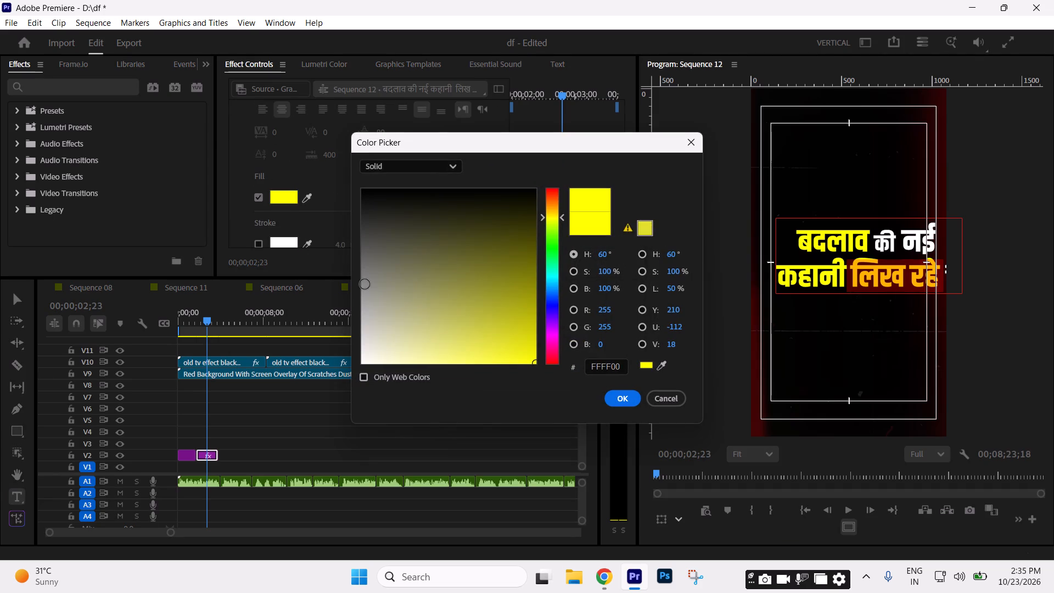
{"action": "left_click_drag", "start_coordinate": [392, 281], "coordinate": [282, 441]}
{"action": "left_click", "coordinate": [627, 400]}
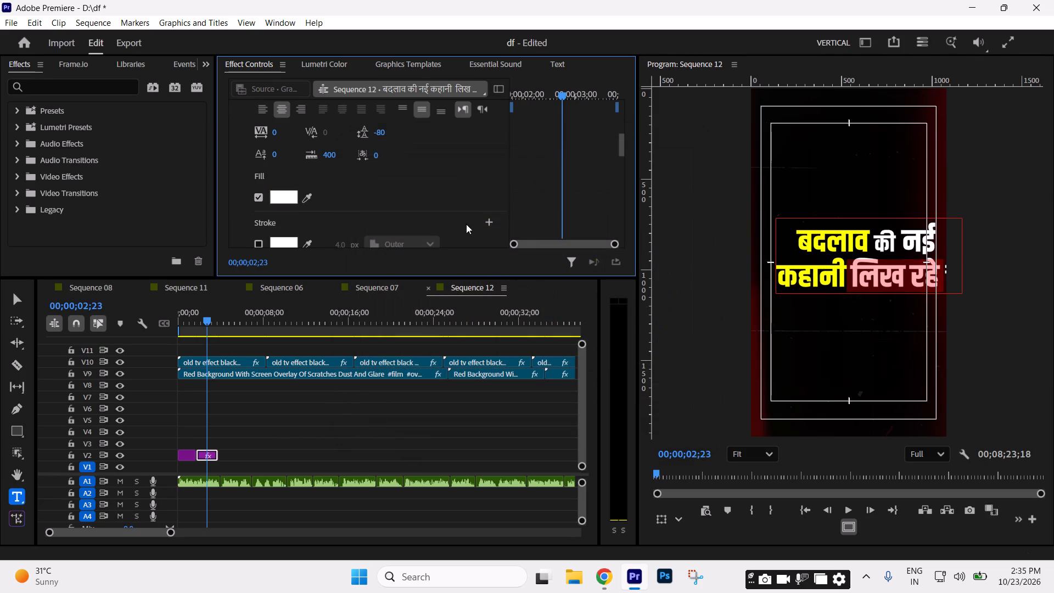
Set the font size of the words "लिख रहे" to 150.
{"action": "scroll", "coordinate": [637, 223], "scroll_direction": "up", "scroll_amount": 12}
{"action": "left_click", "coordinate": [492, 177]}
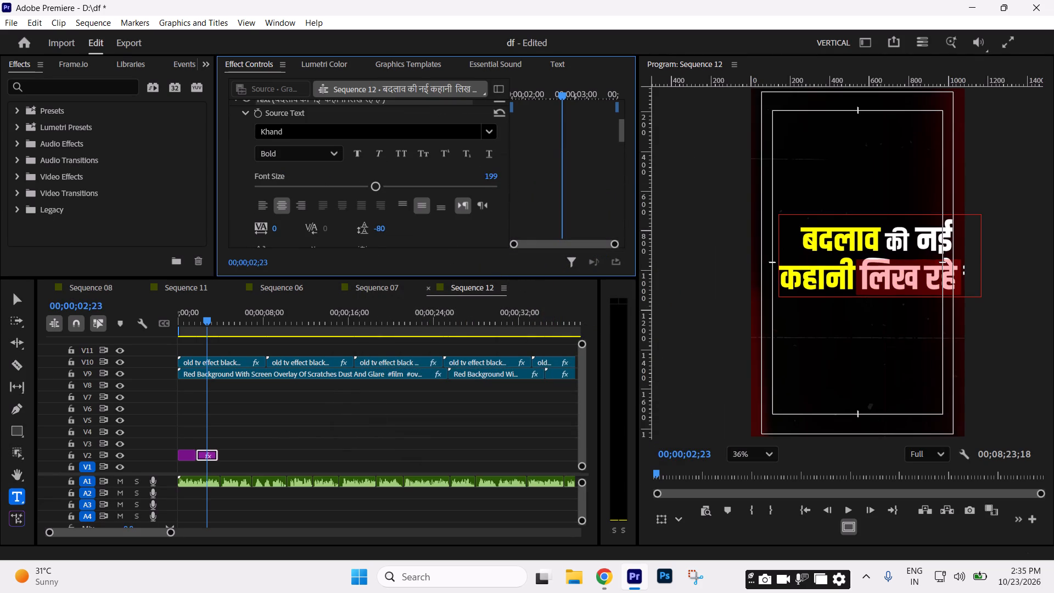
{"action": "type", "text": "15"}
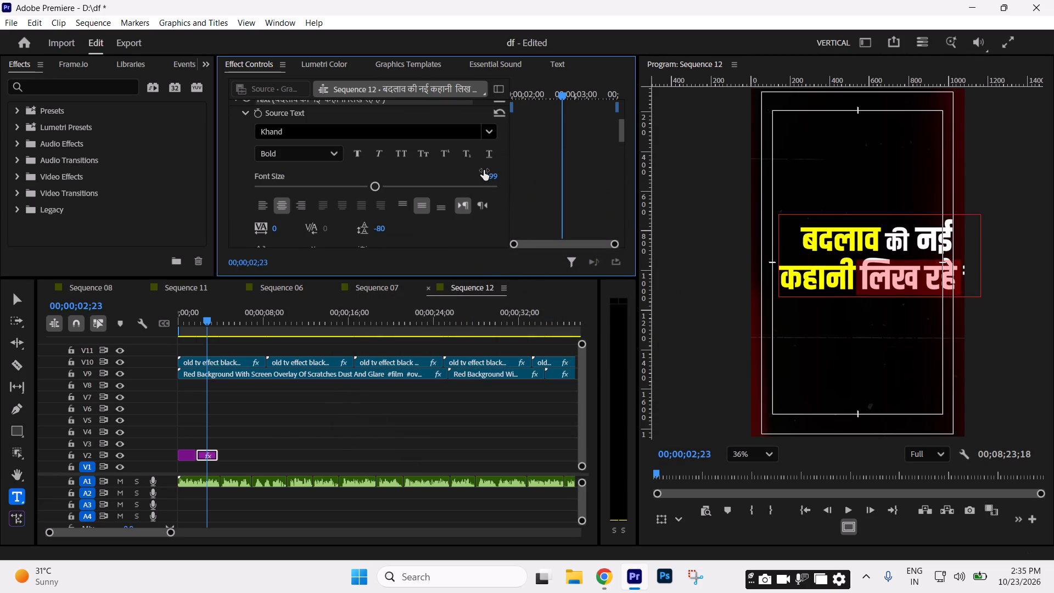
{"action": "left_click", "coordinate": [490, 177]}
{"action": "type", "text": "150"}
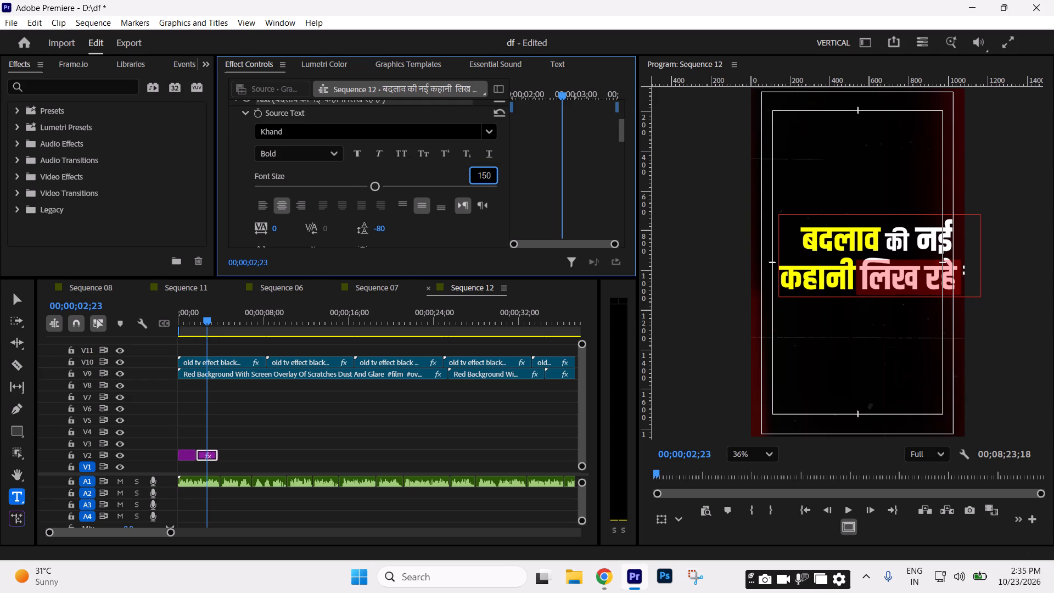
{"action": "key", "text": "Return"}
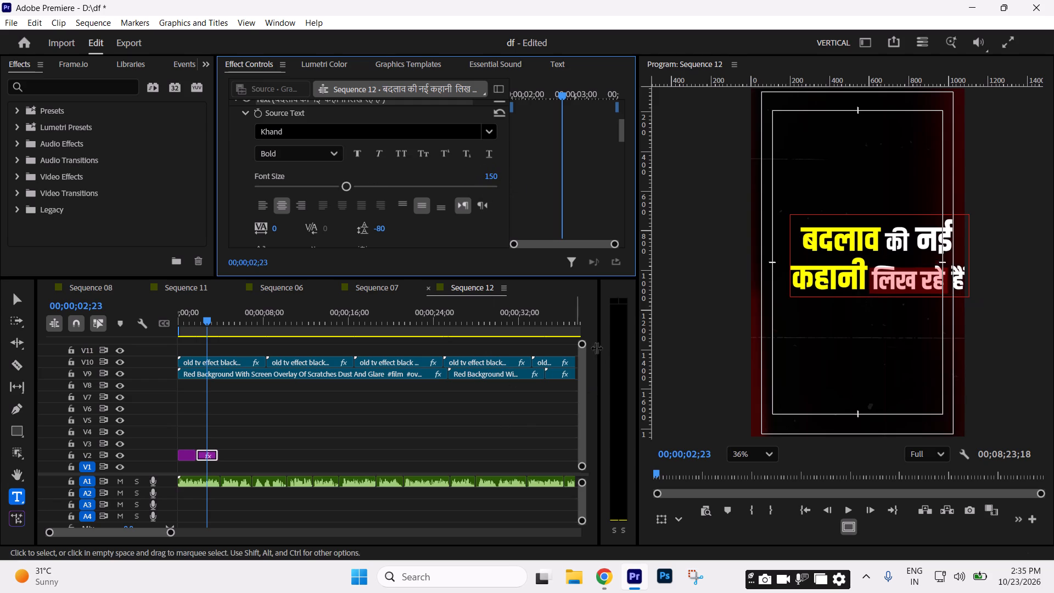
{"action": "left_click", "coordinate": [290, 435]}
Set the second title clip's horizontal position to 777 and shift it slightly lower in the frame.
{"action": "left_click", "coordinate": [208, 456]}
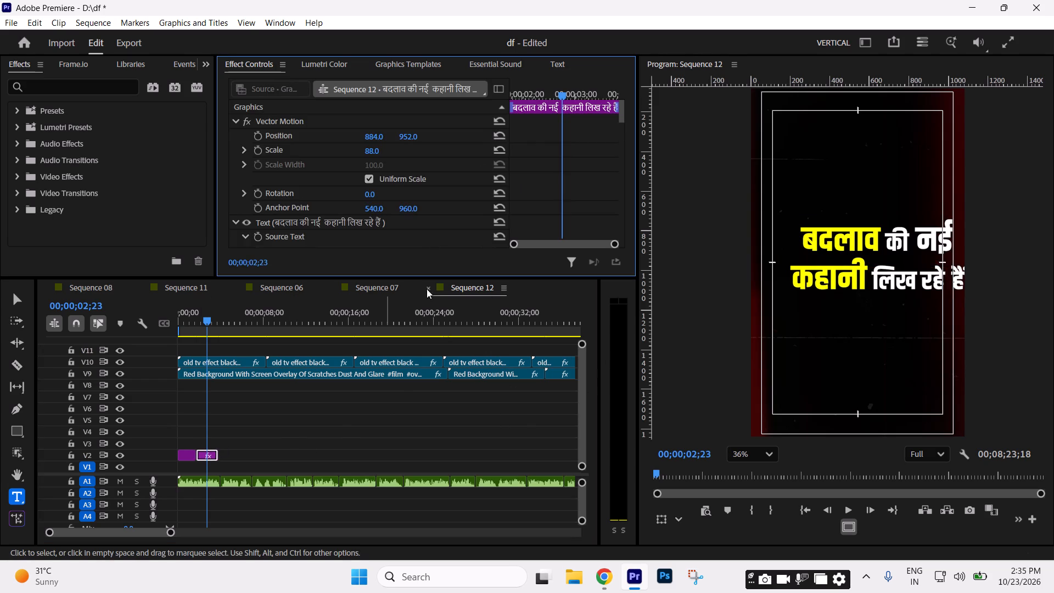
{"action": "left_click_drag", "start_coordinate": [374, 137], "coordinate": [300, 143]}
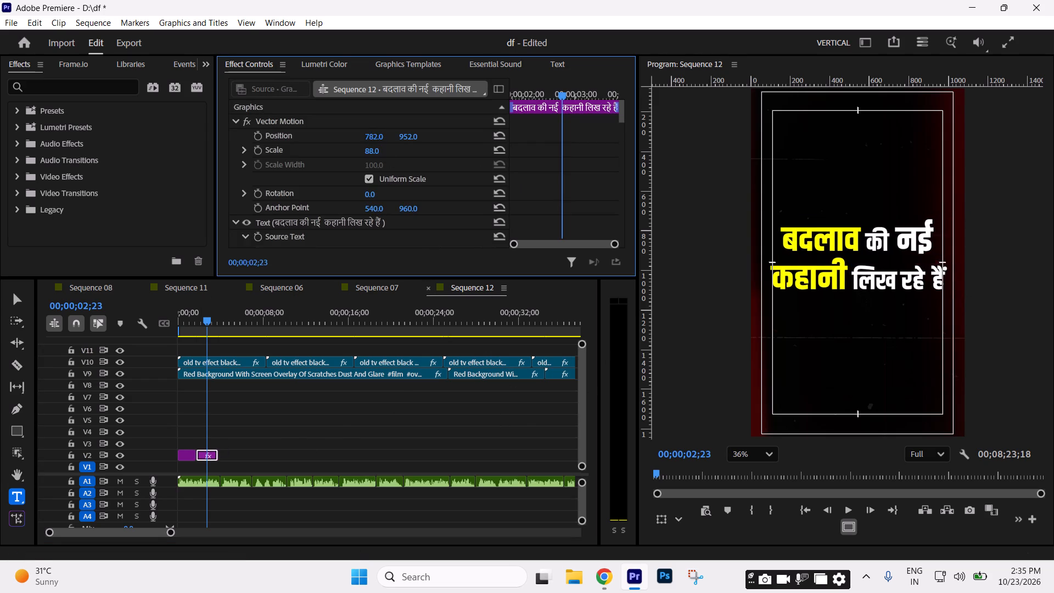
{"action": "left_click_drag", "start_coordinate": [300, 143], "coordinate": [300, 143]}
{"action": "left_click_drag", "start_coordinate": [413, 133], "coordinate": [414, 128]}
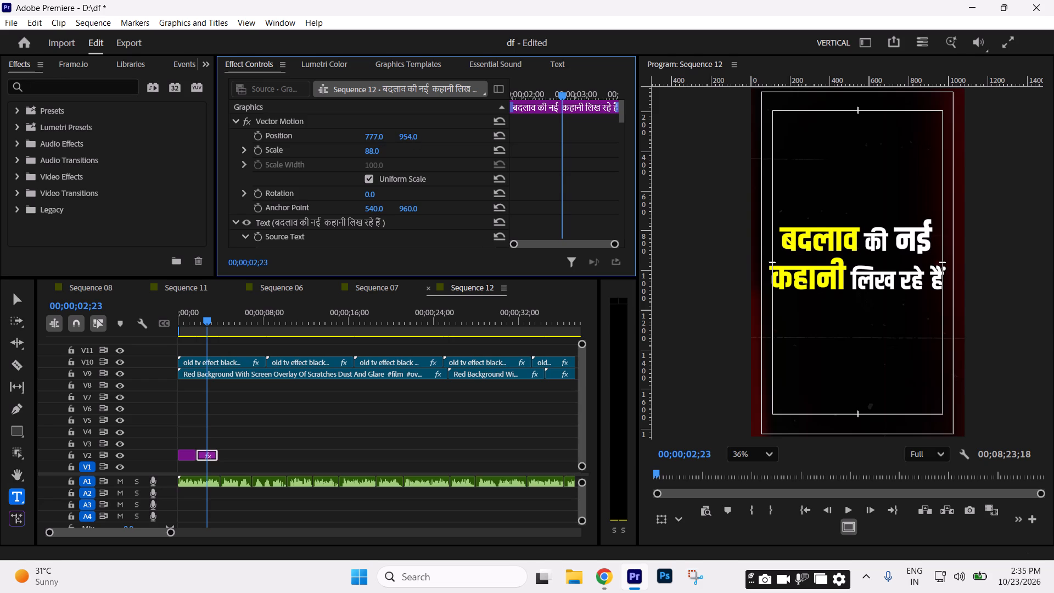
{"action": "left_click_drag", "start_coordinate": [414, 128], "coordinate": [415, 118]}
{"action": "left_click", "coordinate": [304, 427]}
Play on from 00;00;02;23 past the end of the title to check it against the voiceover.
{"action": "key", "text": "space"}
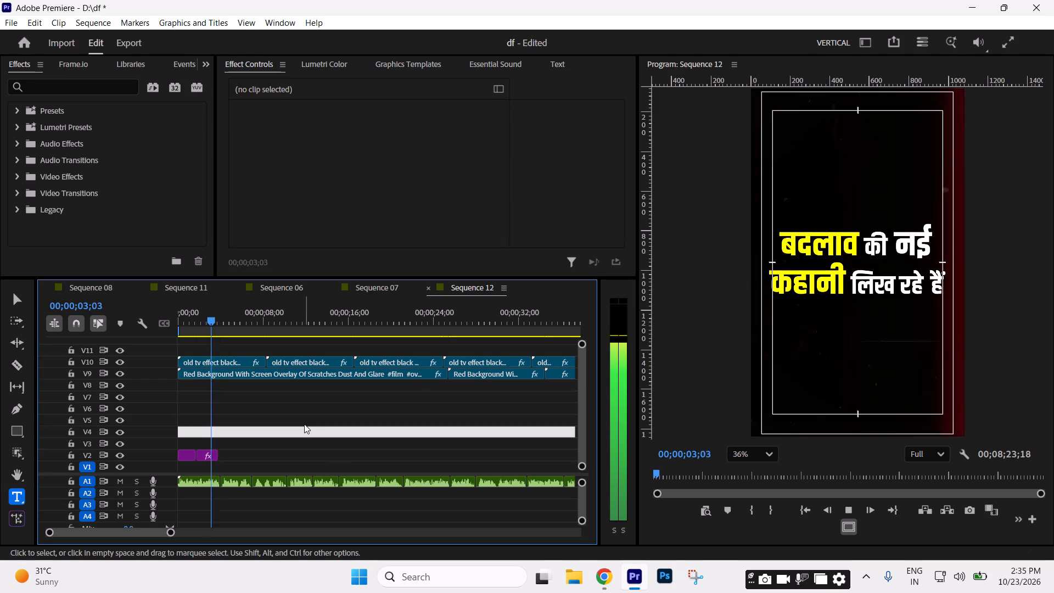
{"action": "key", "text": "space"}
{"action": "key", "text": "space"}
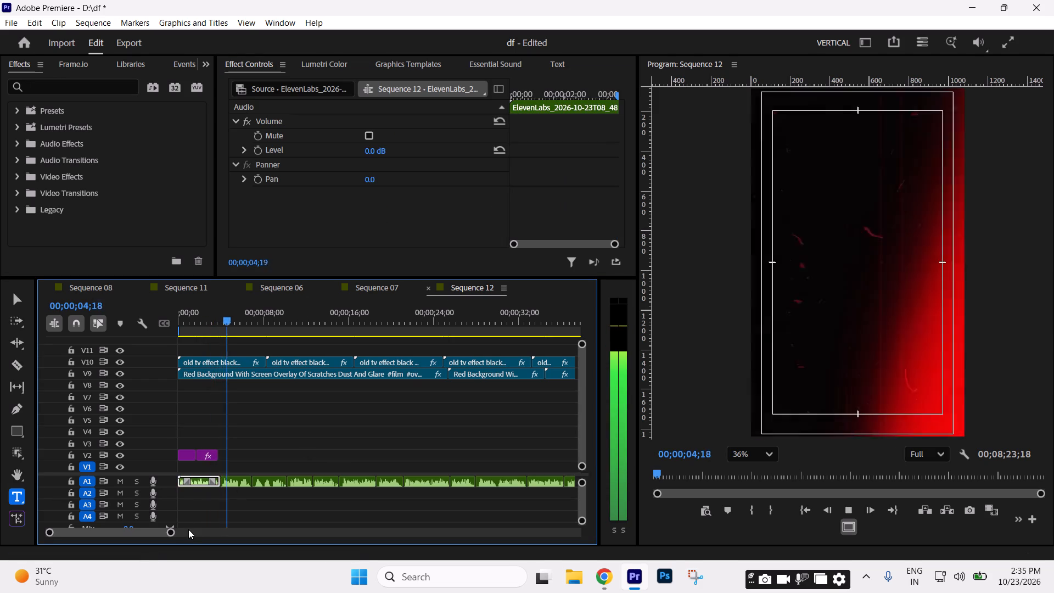
Near 00;07;35;22, set the Gaussian Blur amount of the "माननीय स्वास्थ्य मंत्री" title clip on V2 to 2.
{"action": "left_click_drag", "start_coordinate": [172, 532], "coordinate": [402, 522]}
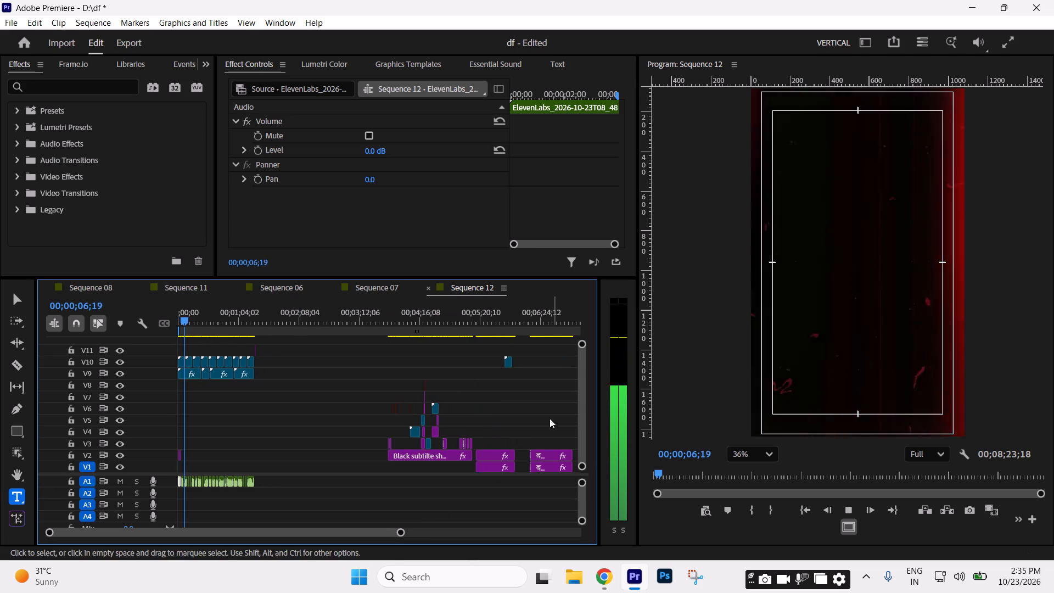
{"action": "key", "text": "space"}
{"action": "left_click_drag", "start_coordinate": [538, 322], "coordinate": [550, 326]}
{"action": "left_click_drag", "start_coordinate": [400, 532], "coordinate": [428, 530]}
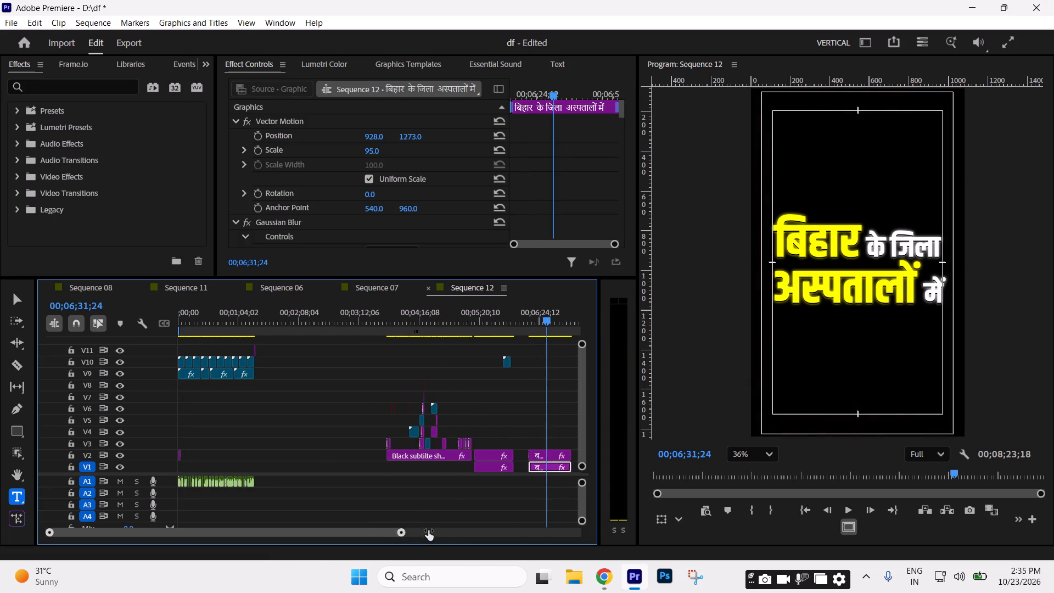
{"action": "left_click_drag", "start_coordinate": [428, 530], "coordinate": [452, 527]}
{"action": "left_click", "coordinate": [494, 321]}
{"action": "key", "text": "space"}
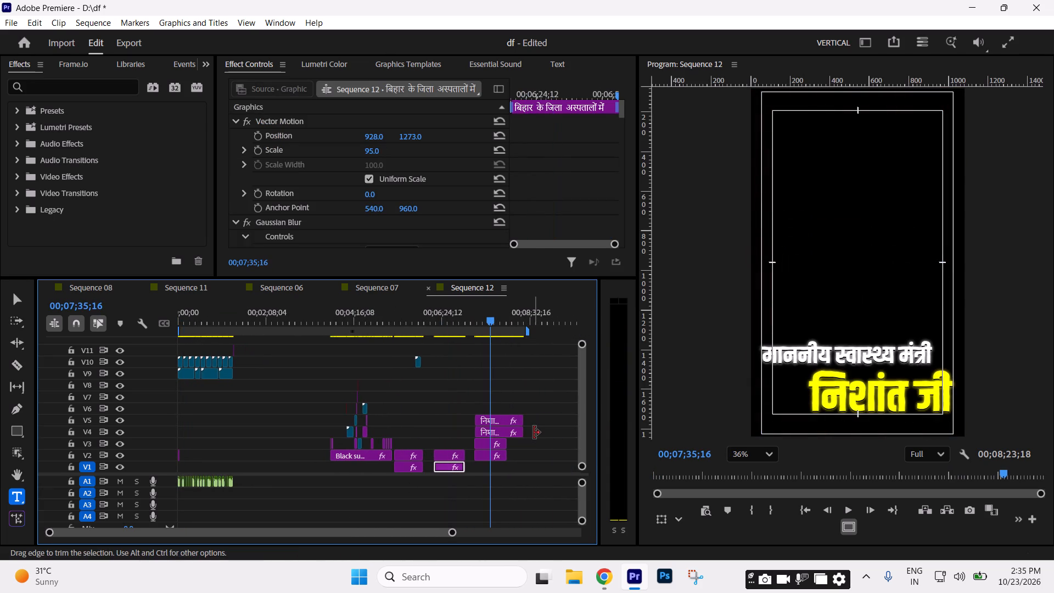
{"action": "key", "text": "space"}
{"action": "left_click", "coordinate": [530, 474]}
{"action": "left_click", "coordinate": [486, 453]}
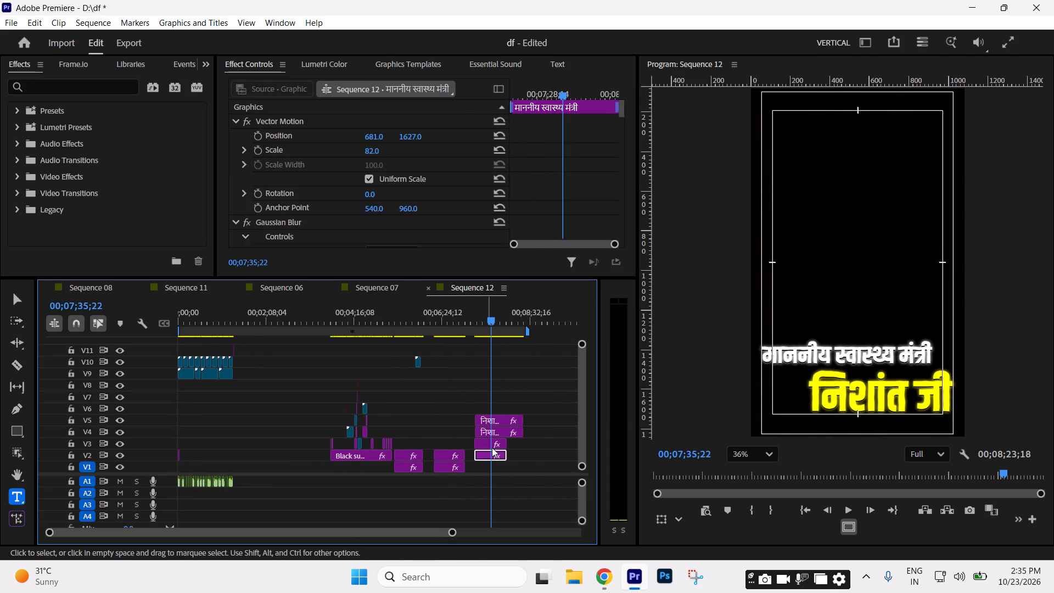
{"action": "scroll", "coordinate": [562, 180], "scroll_direction": "down", "scroll_amount": 8}
{"action": "left_click", "coordinate": [371, 180]}
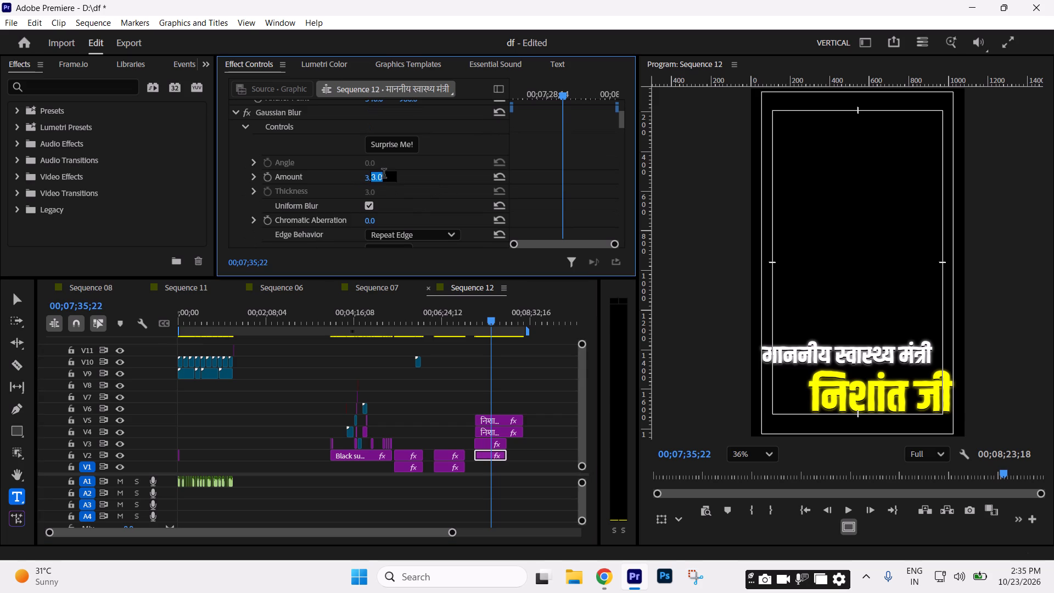
{"action": "key", "text": "2"}
{"action": "key", "text": "Return"}
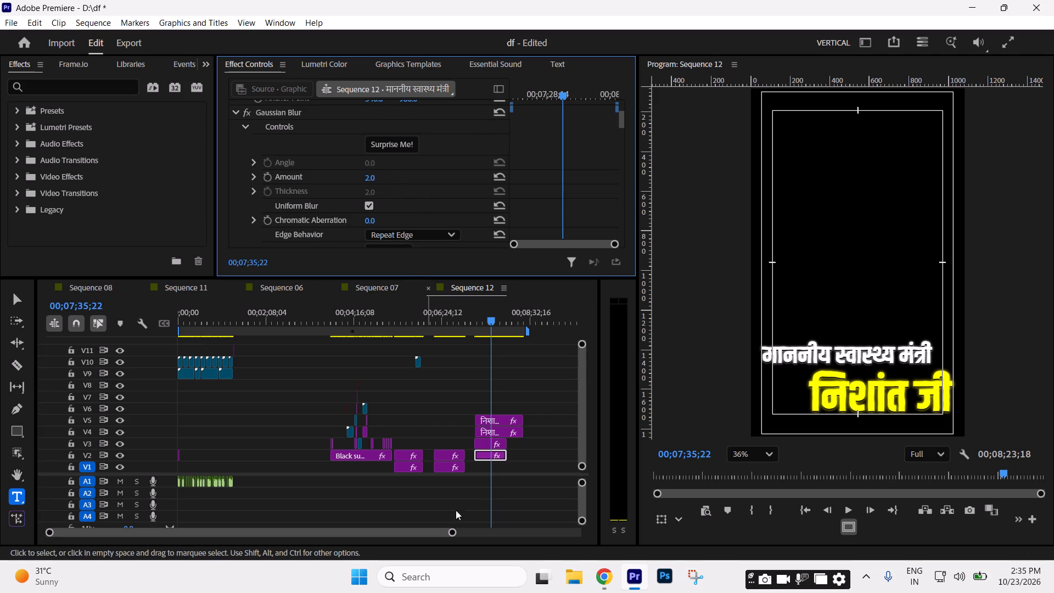
Set the Gaussian Blur amount of the "निशांत जी" title clip on V4 to 2.
{"action": "left_click", "coordinate": [495, 430]}
{"action": "scroll", "coordinate": [550, 195], "scroll_direction": "down", "scroll_amount": 5}
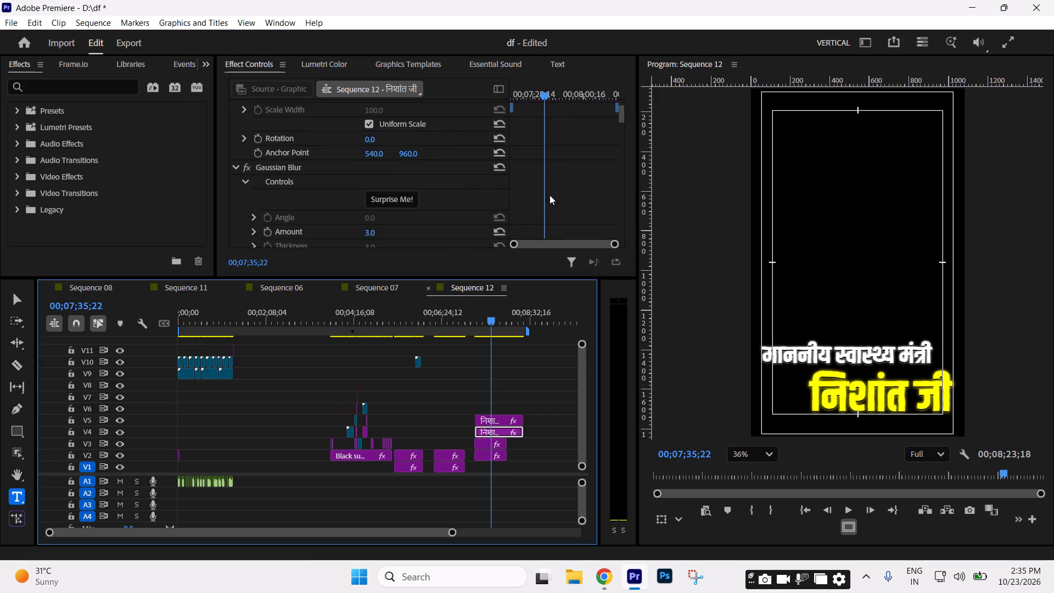
{"action": "scroll", "coordinate": [550, 195], "scroll_direction": "down", "scroll_amount": 3}
{"action": "left_click", "coordinate": [366, 177]}
{"action": "key", "text": "2"}
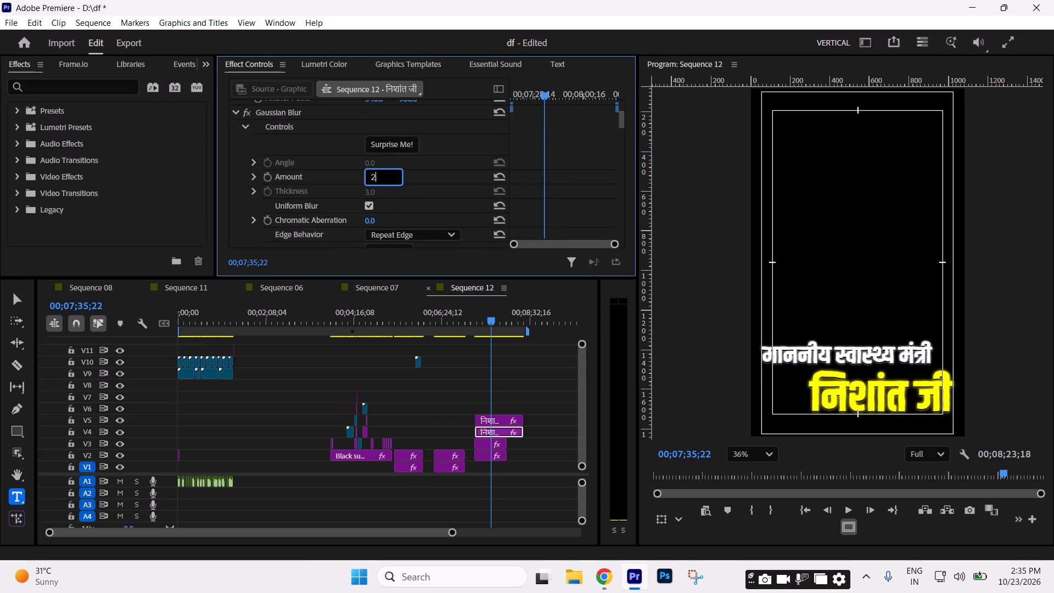
{"action": "key", "text": "Return"}
Move the four "माननीय स्वास्थ्य मंत्री" and "निशांत जी" title clips to V2–V5, starting right after the second title at 00;00;03;25.
{"action": "left_click_drag", "start_coordinate": [524, 385], "coordinate": [487, 469]}
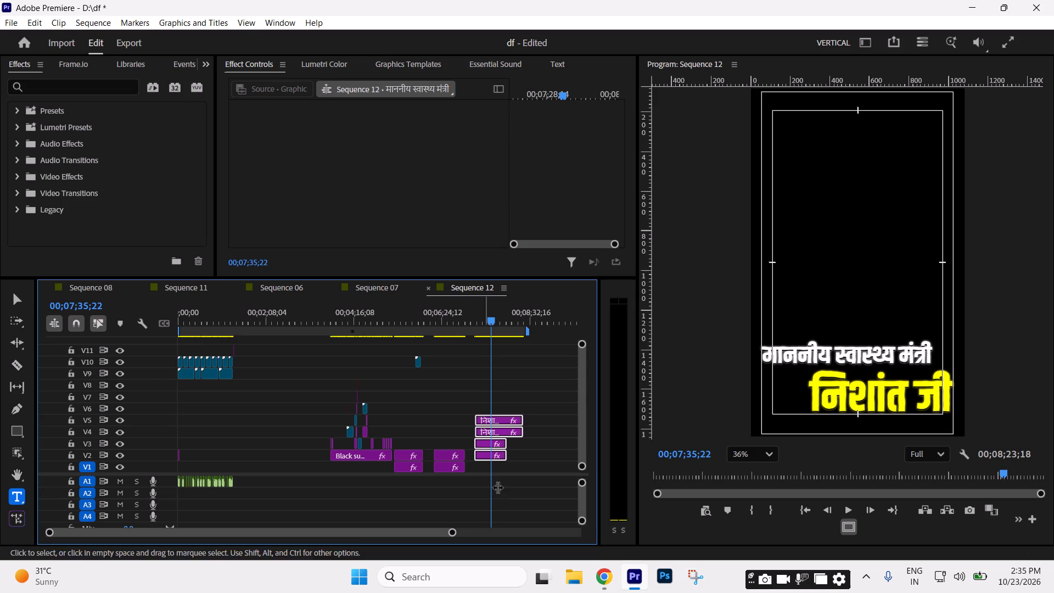
{"action": "left_click_drag", "start_coordinate": [339, 539], "coordinate": [243, 538]}
{"action": "left_click_drag", "start_coordinate": [490, 441], "coordinate": [206, 432], "text": "alt"}
{"action": "left_click_drag", "start_coordinate": [195, 315], "coordinate": [82, 334]}
{"action": "left_click_drag", "start_coordinate": [453, 529], "coordinate": [186, 530]}
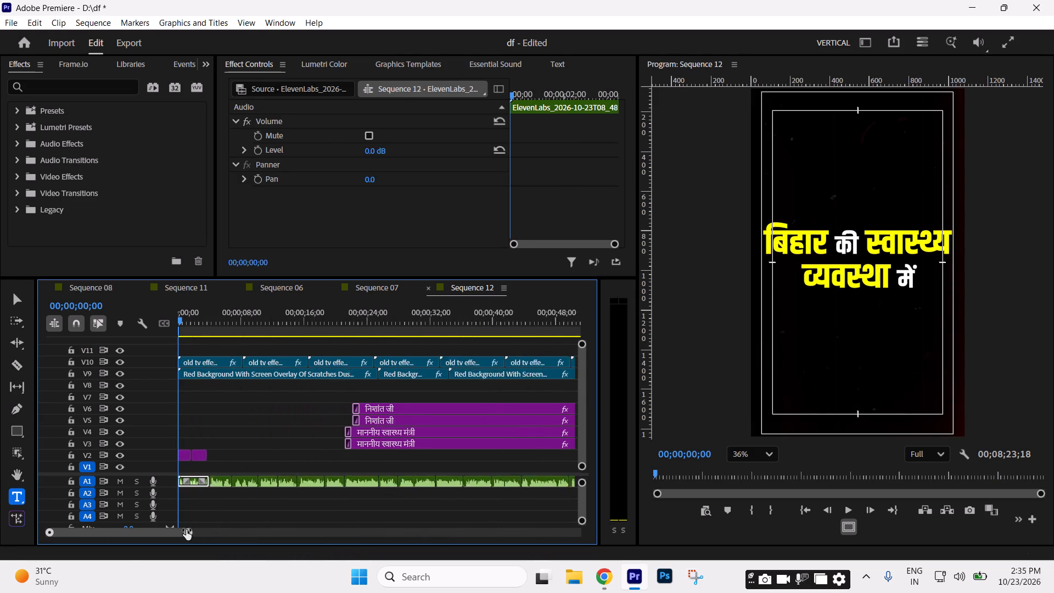
{"action": "left_click_drag", "start_coordinate": [186, 530], "coordinate": [182, 530]}
{"action": "left_click_drag", "start_coordinate": [324, 389], "coordinate": [397, 452]}
{"action": "left_click_drag", "start_coordinate": [442, 439], "coordinate": [442, 439]}
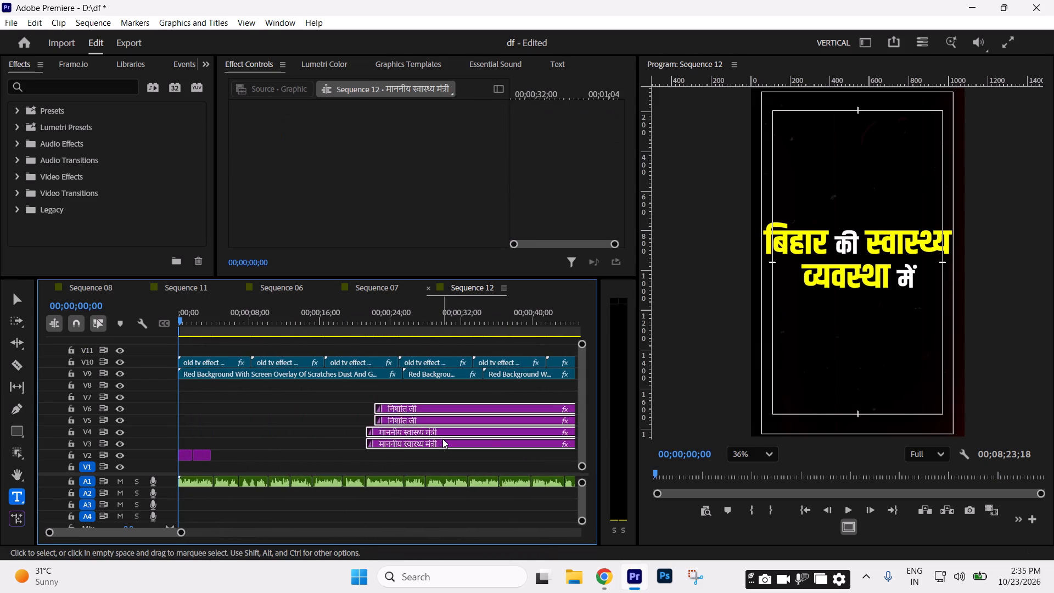
{"action": "left_click_drag", "start_coordinate": [442, 439], "coordinate": [288, 457]}
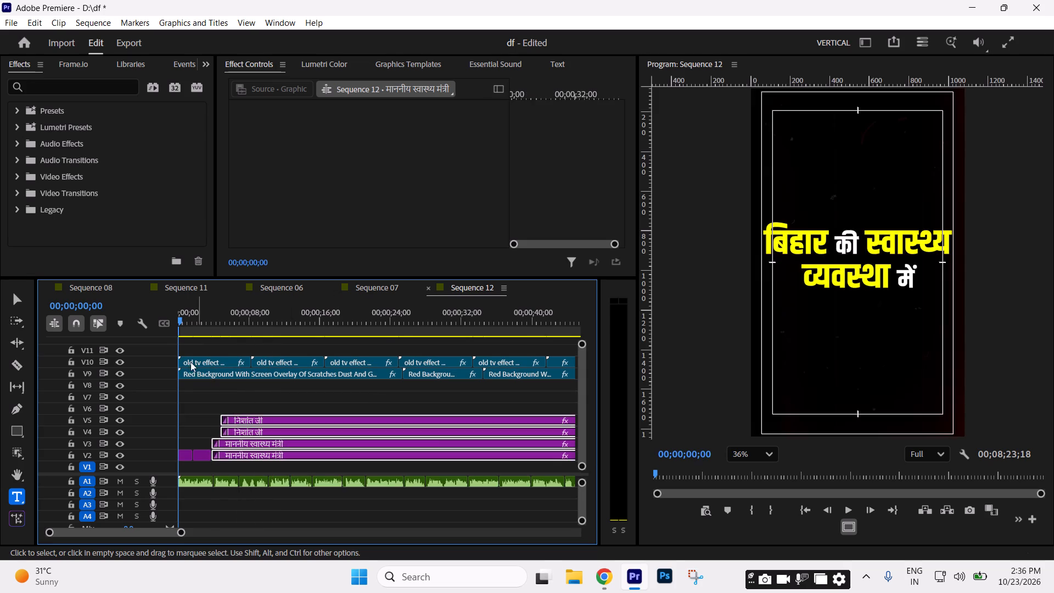
Play the moved minister titles up to about 00;00;07;08 to find where their voiceover line ends.
{"action": "left_click", "coordinate": [201, 312]}
{"action": "key", "text": "space"}
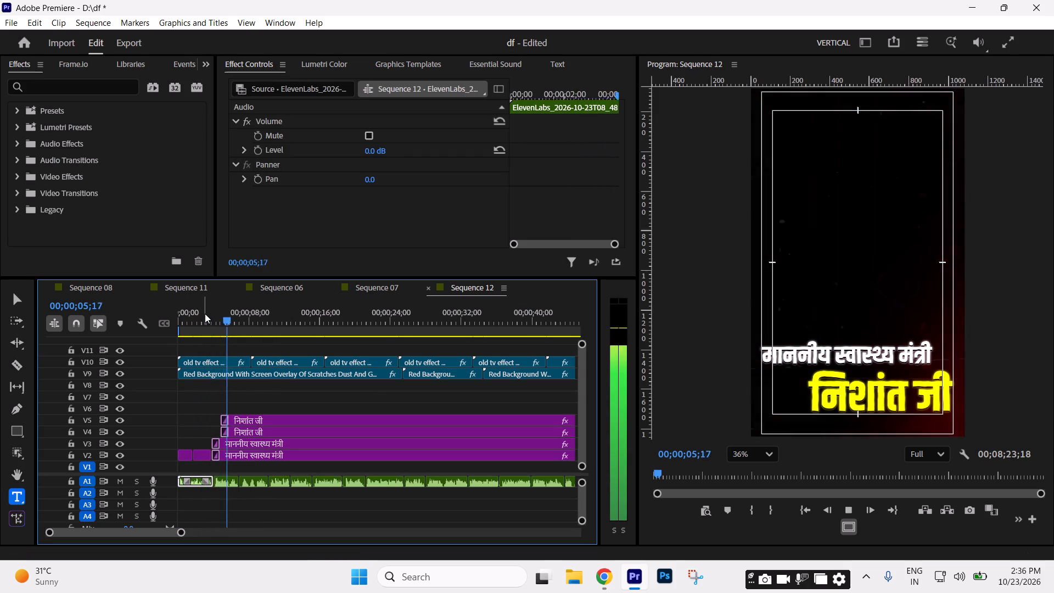
{"action": "key", "text": "space"}
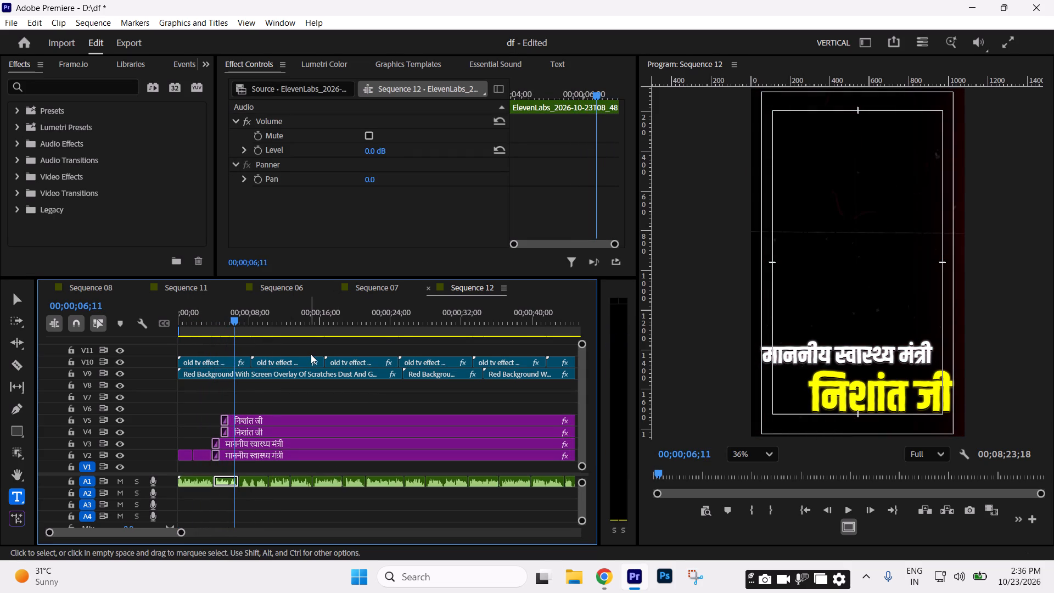
{"action": "key", "text": "space"}
{"action": "key", "text": "space"}
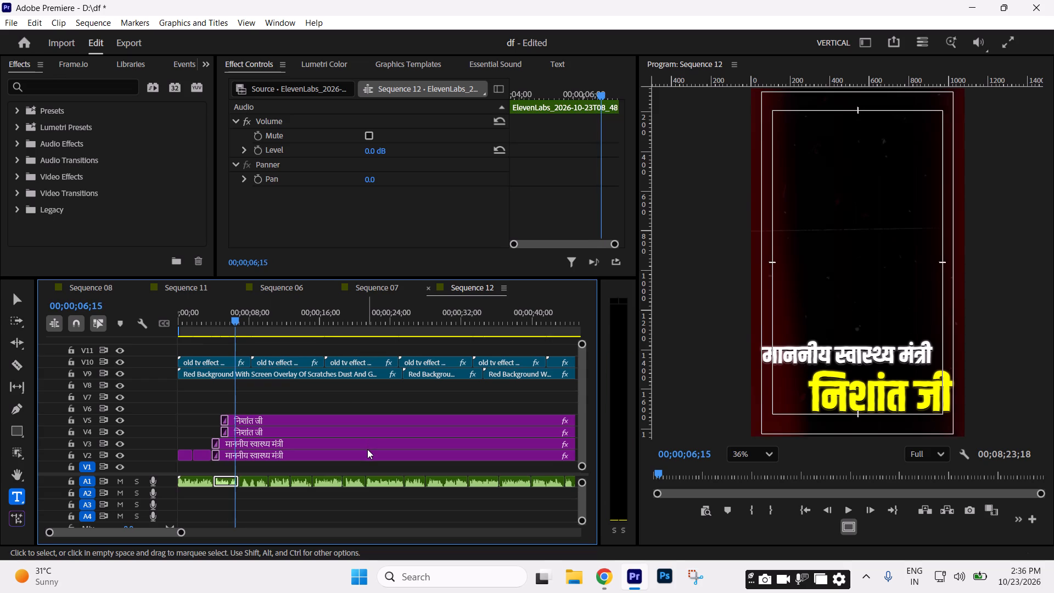
{"action": "key", "text": "space"}
{"action": "key", "text": "space"}
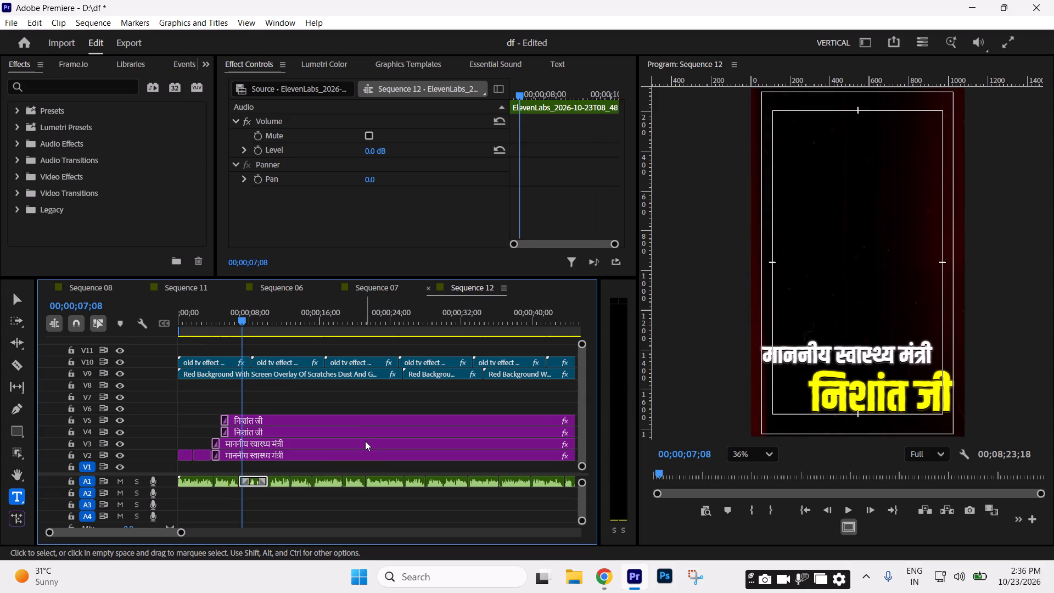
Cut the four minister title clips on V2–V5 at 00;00;07;06 and delete the portions after the cut.
{"action": "key", "text": "Up"}
{"action": "key", "text": "equal"}
{"action": "type", "text": "="}
{"action": "key", "text": "space"}
{"action": "key", "text": "space"}
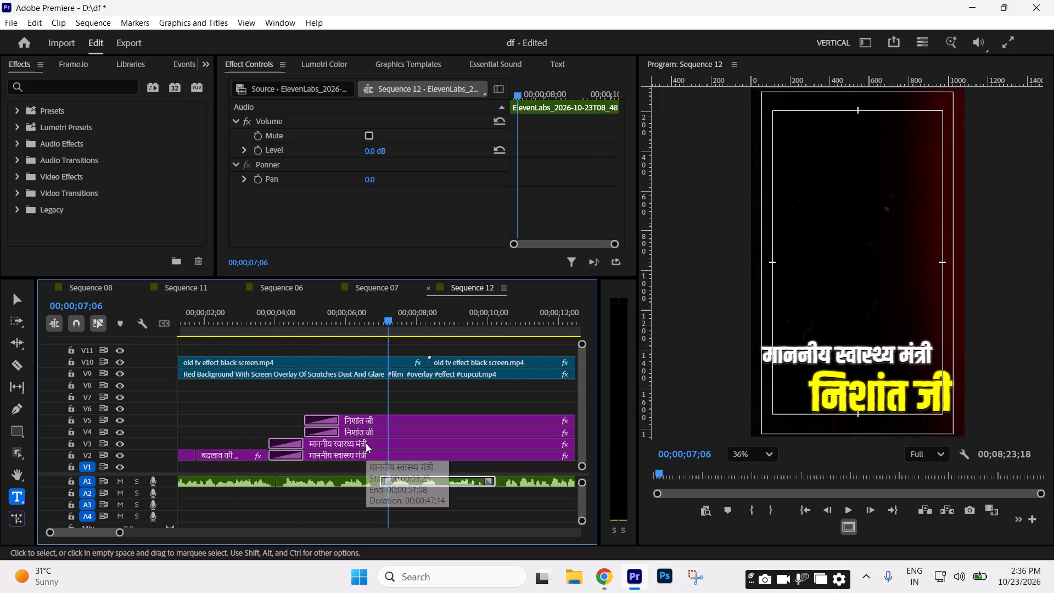
{"action": "key", "text": "c"}
{"action": "left_click", "coordinate": [391, 461]}
{"action": "left_click", "coordinate": [390, 442]}
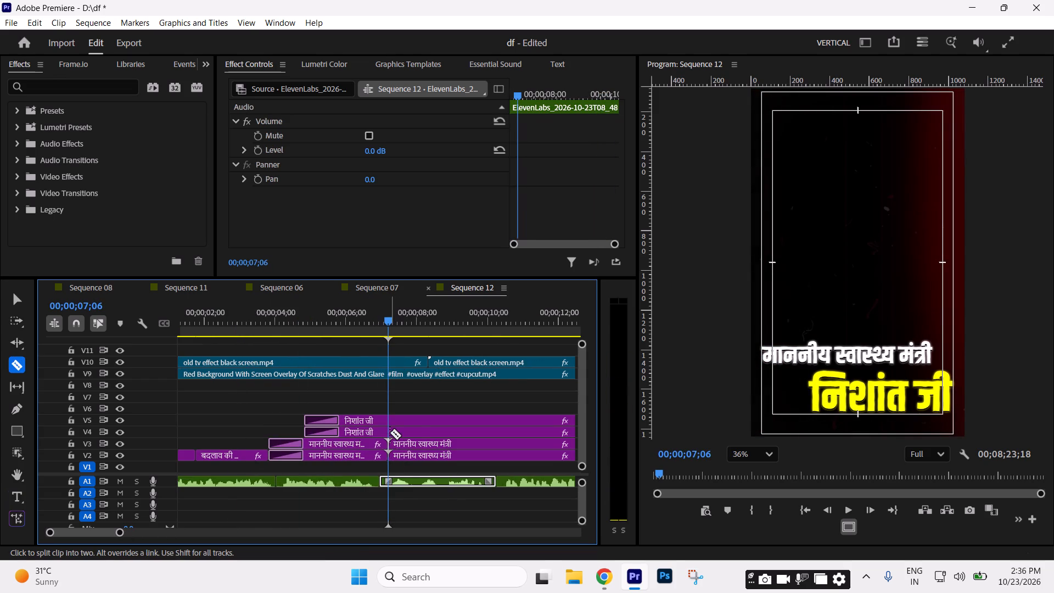
{"action": "left_click", "coordinate": [390, 431]}
{"action": "left_click", "coordinate": [389, 416]}
{"action": "key", "text": "v"}
{"action": "left_click_drag", "start_coordinate": [435, 399], "coordinate": [459, 460]}
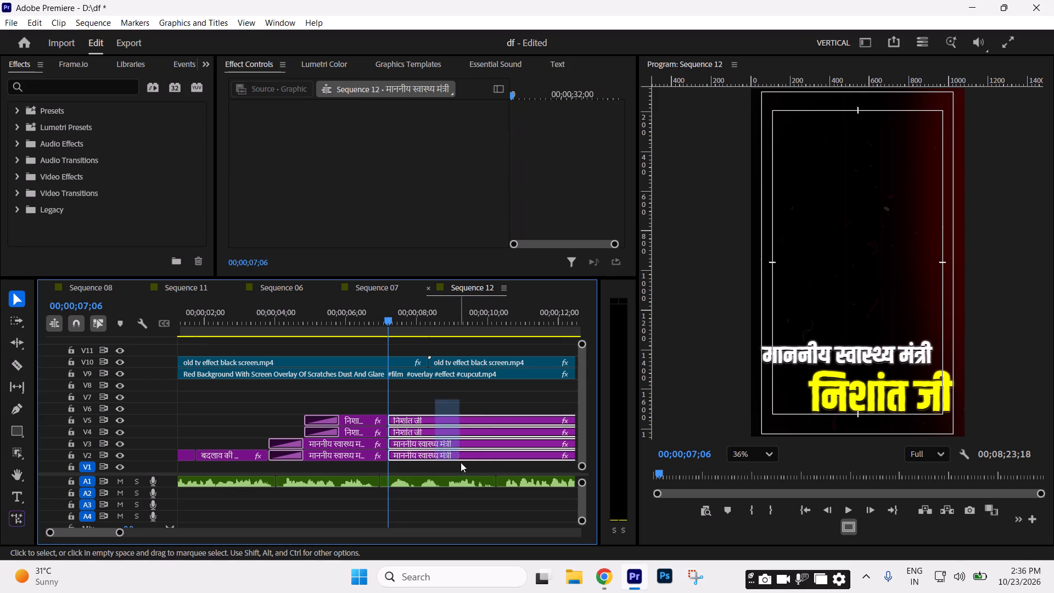
{"action": "key", "text": "Delete"}
Set the opening transitions of the two "निशांत जी" title clips on V5 and V4 to 24 frames.
{"action": "left_click", "coordinate": [323, 322]}
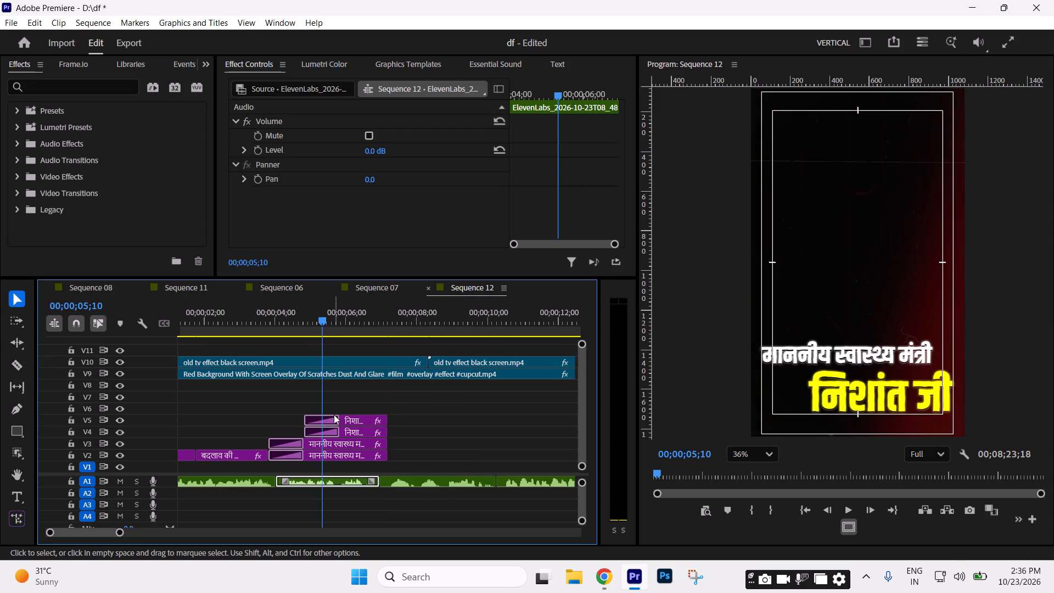
{"action": "double_click", "coordinate": [326, 417]}
{"action": "double_click", "coordinate": [322, 419]}
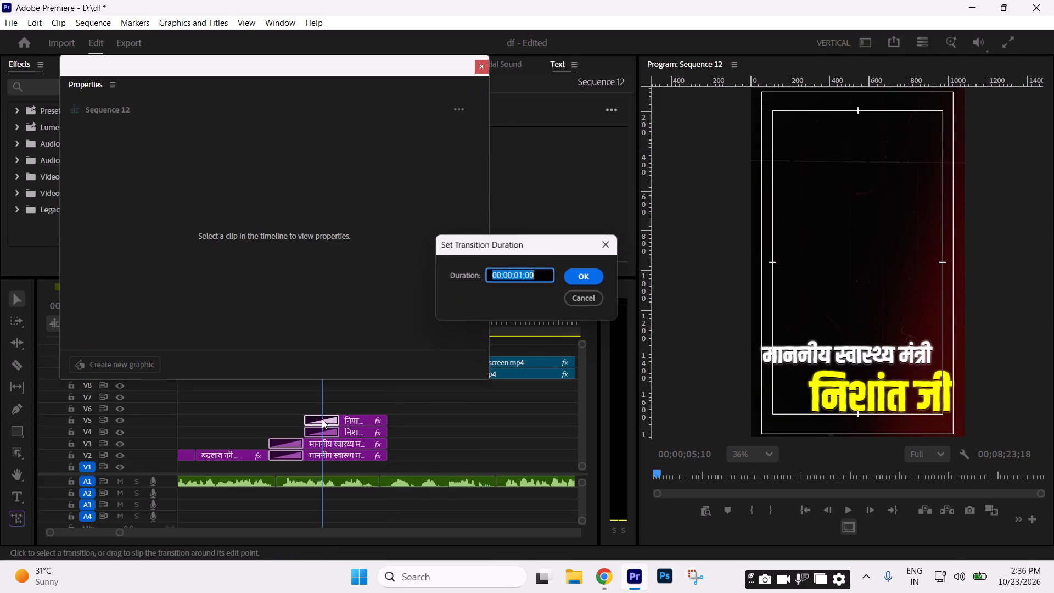
{"action": "type", "text": "24"}
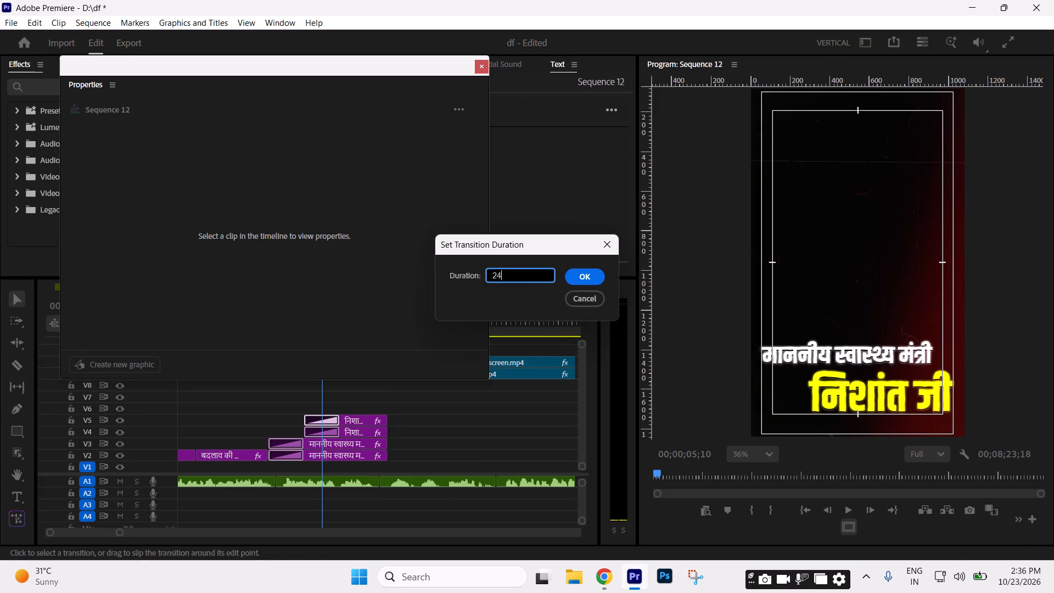
{"action": "key", "text": "Return"}
{"action": "double_click", "coordinate": [331, 430]}
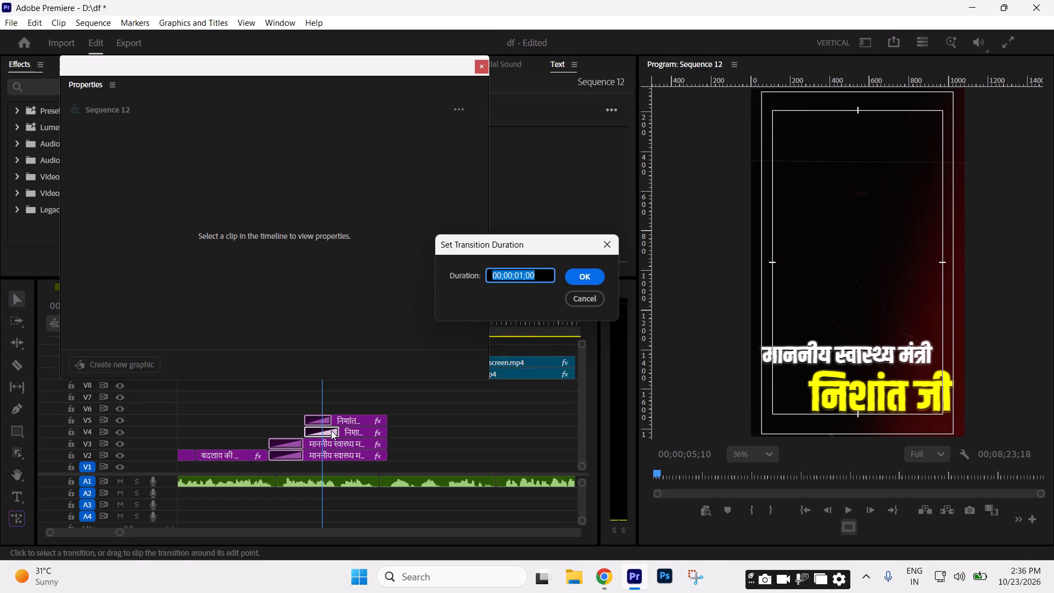
{"action": "key", "text": "2"}
{"action": "key", "text": "4"}
{"action": "key", "text": "Return"}
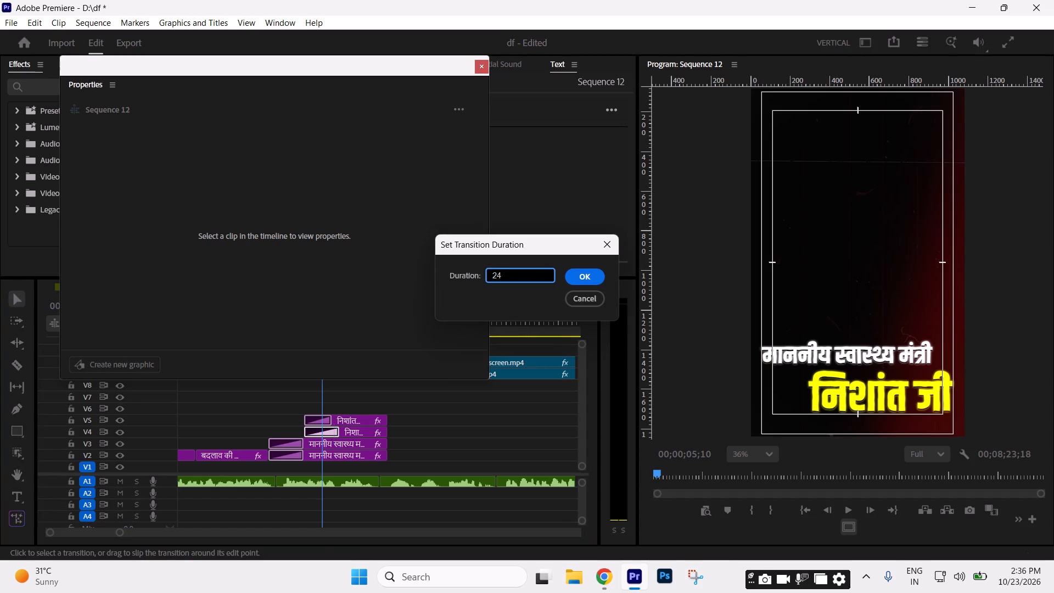
Set the opening transitions of the two "माननीय स्वास्थ्य मंत्री" title clips on V3 and V2 to 24 frames.
{"action": "double_click", "coordinate": [291, 440]}
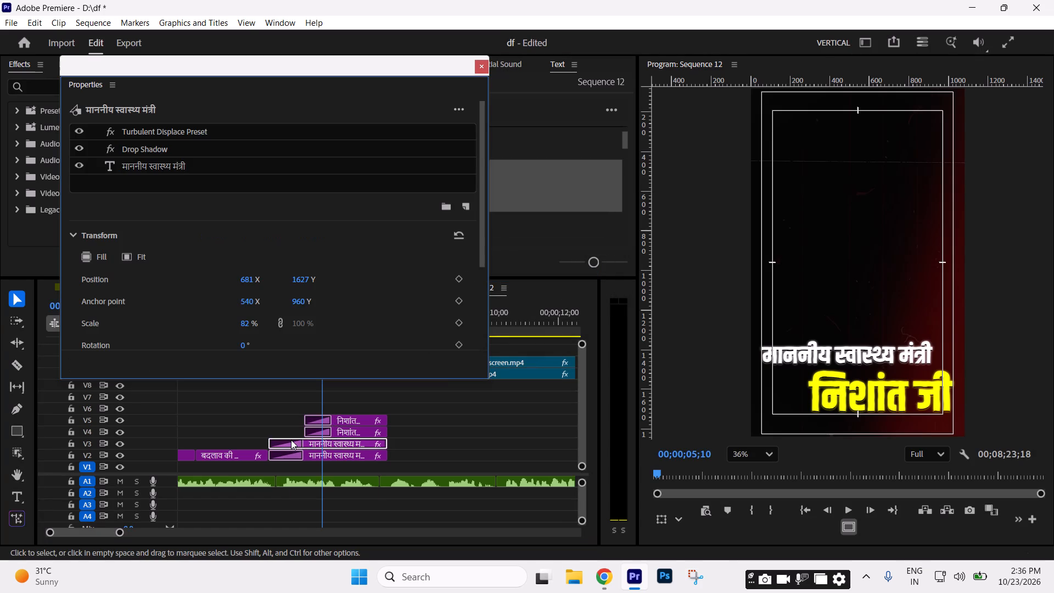
{"action": "left_click", "coordinate": [285, 446]}
{"action": "double_click", "coordinate": [285, 446]}
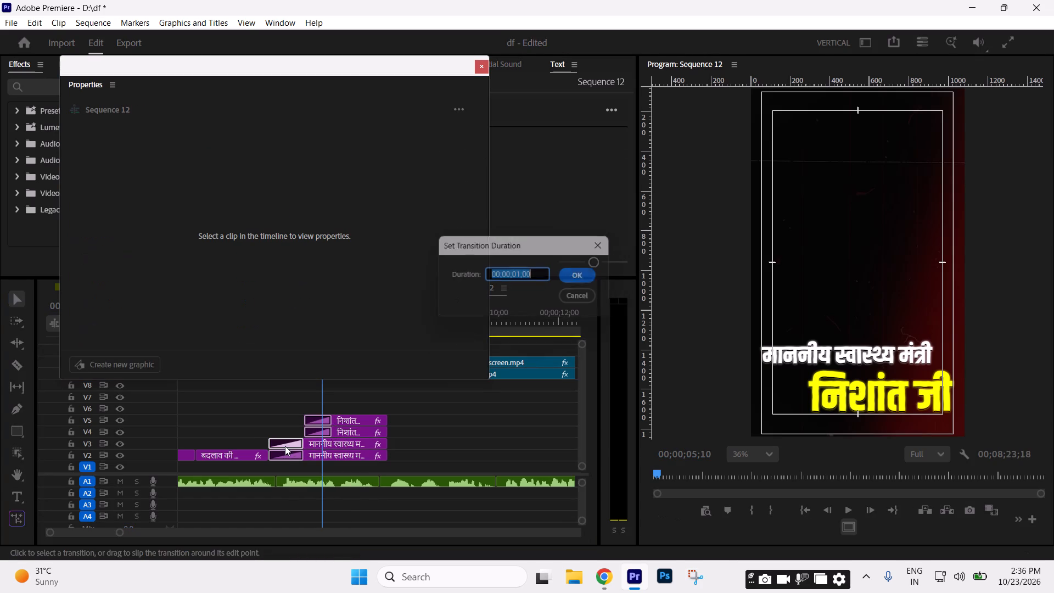
{"action": "type", "text": "24"}
{"action": "key", "text": "Return"}
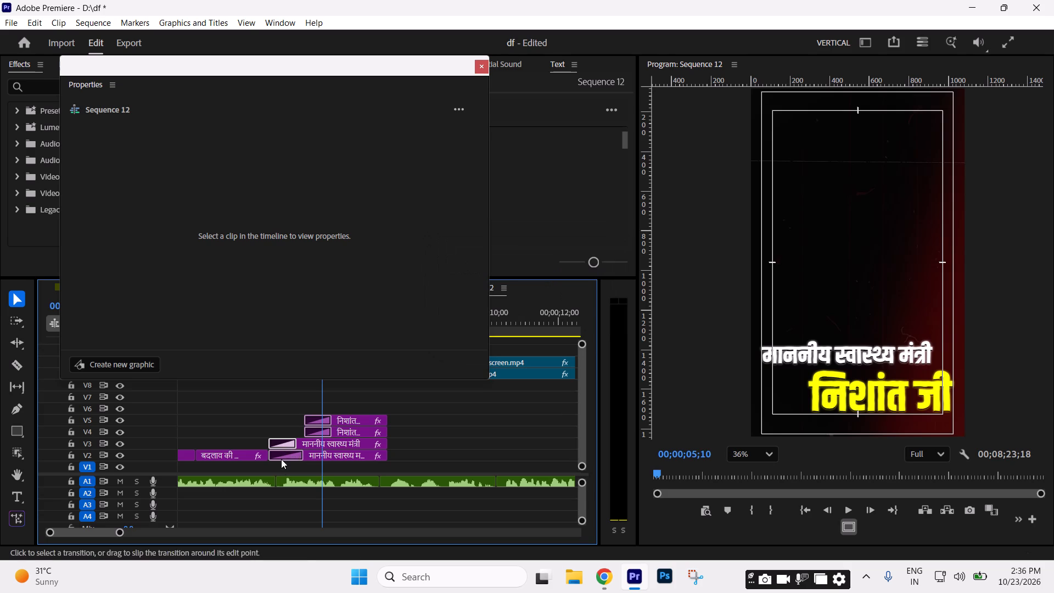
{"action": "double_click", "coordinate": [281, 457]}
{"action": "type", "text": "24"}
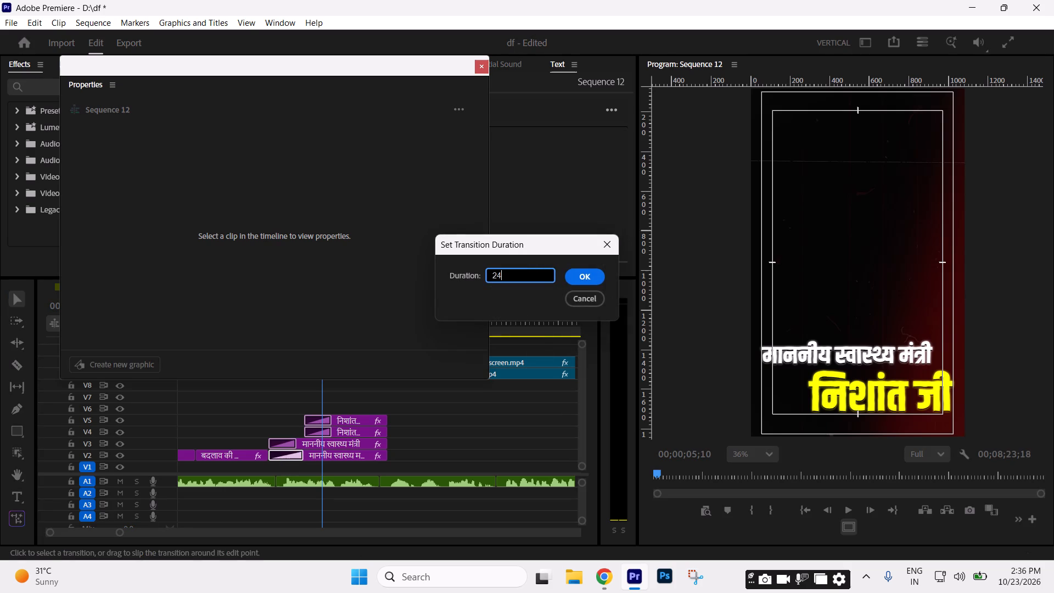
{"action": "key", "text": "Return"}
{"action": "left_click", "coordinate": [480, 67]}
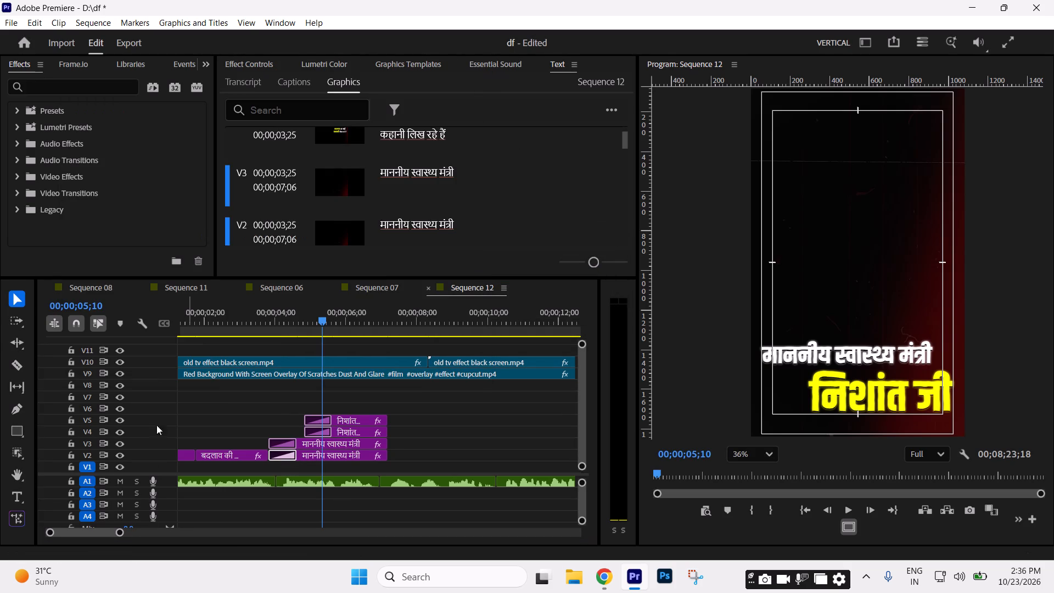
Play the sequence from the beginning through the minister titles to check their timing against the voiceover.
{"action": "left_click_drag", "start_coordinate": [234, 321], "coordinate": [47, 346]}
{"action": "key", "text": "space"}
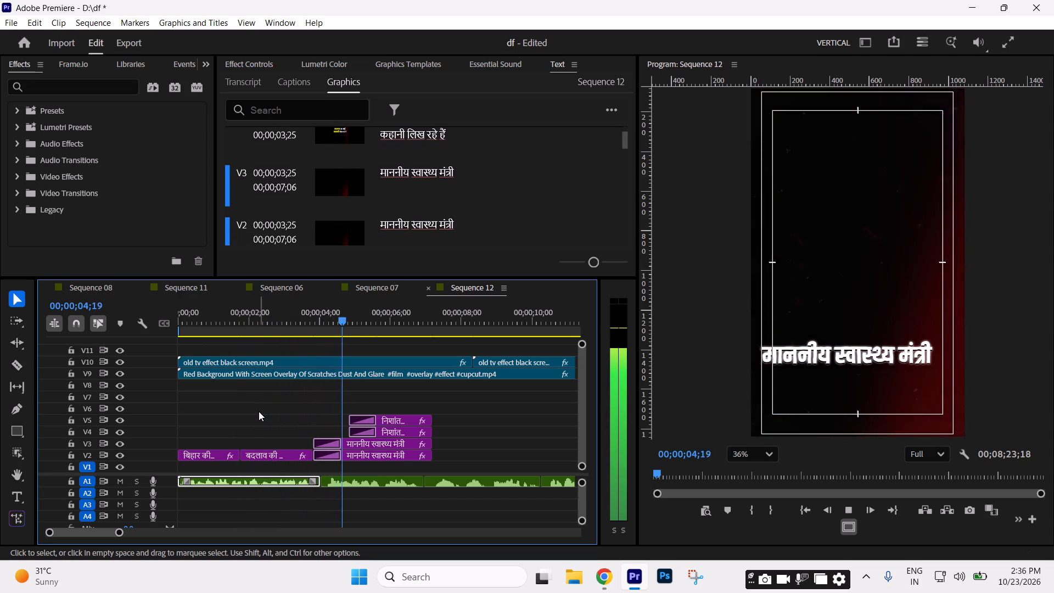
{"action": "key", "text": "space"}
{"action": "key", "text": "space"}
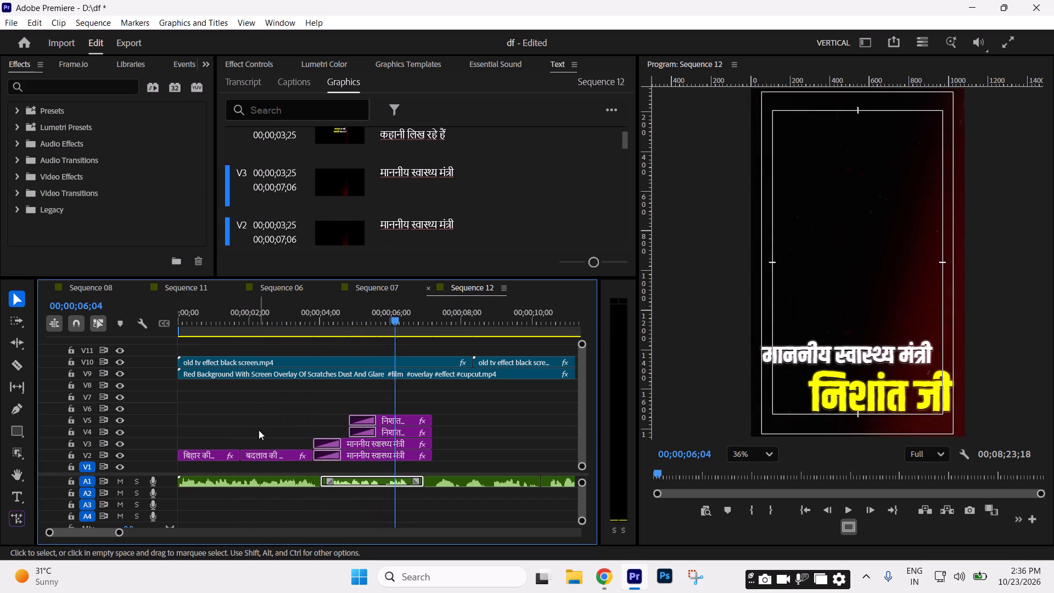
{"action": "key", "text": "space"}
Return to the start of the sequence and save the project.
{"action": "left_click_drag", "start_coordinate": [229, 317], "coordinate": [55, 317]}
{"action": "left_click", "coordinate": [227, 425]}
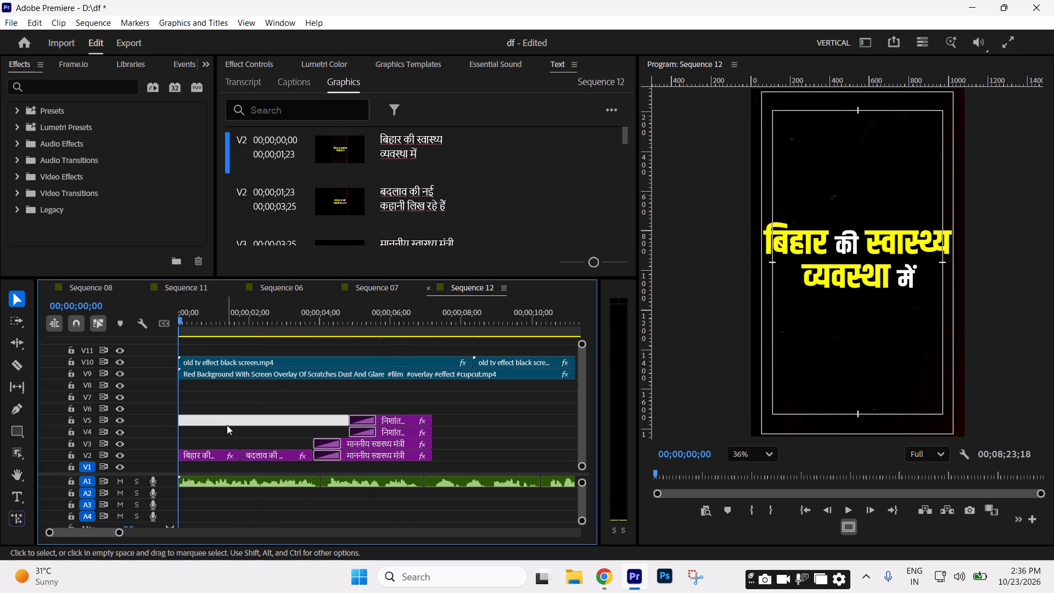
{"action": "key", "text": "ctrl+s"}
Browse the effect presets and the Wipe video transitions for an opening transition for the "बिहार की स्वास्थ्य व्यवस्था में" title on V2.
{"action": "left_click", "coordinate": [206, 453]}
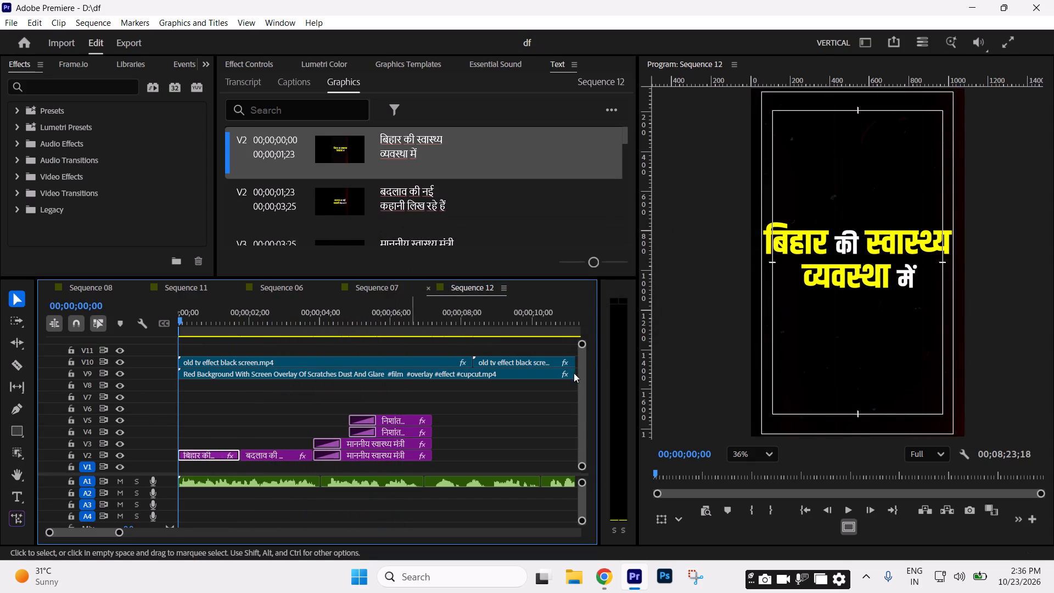
{"action": "left_click_drag", "start_coordinate": [201, 65], "coordinate": [207, 81]}
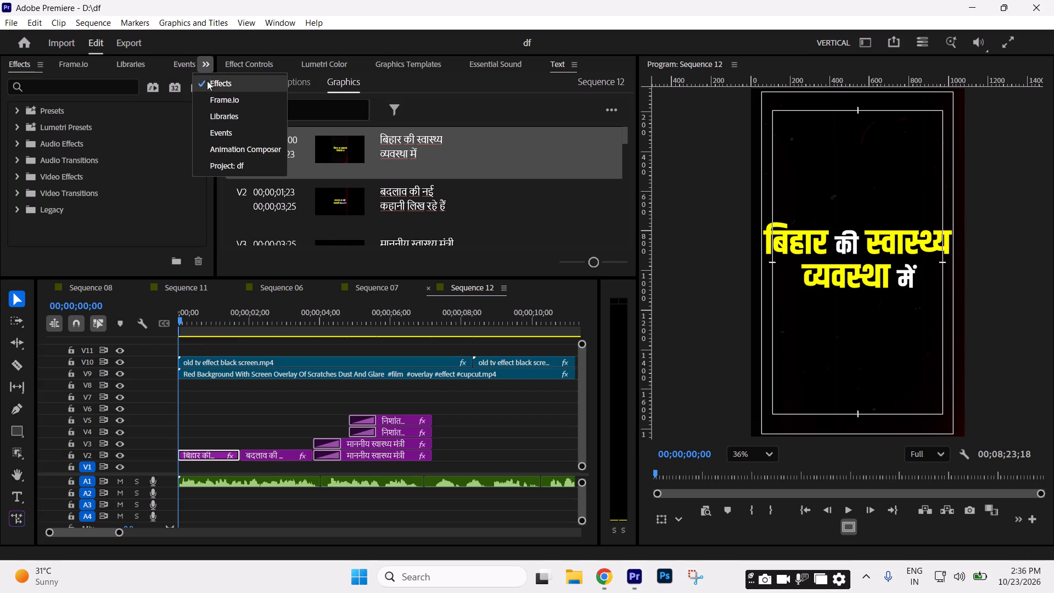
{"action": "left_click_drag", "start_coordinate": [207, 81], "coordinate": [208, 83]}
{"action": "left_click", "coordinate": [203, 60]}
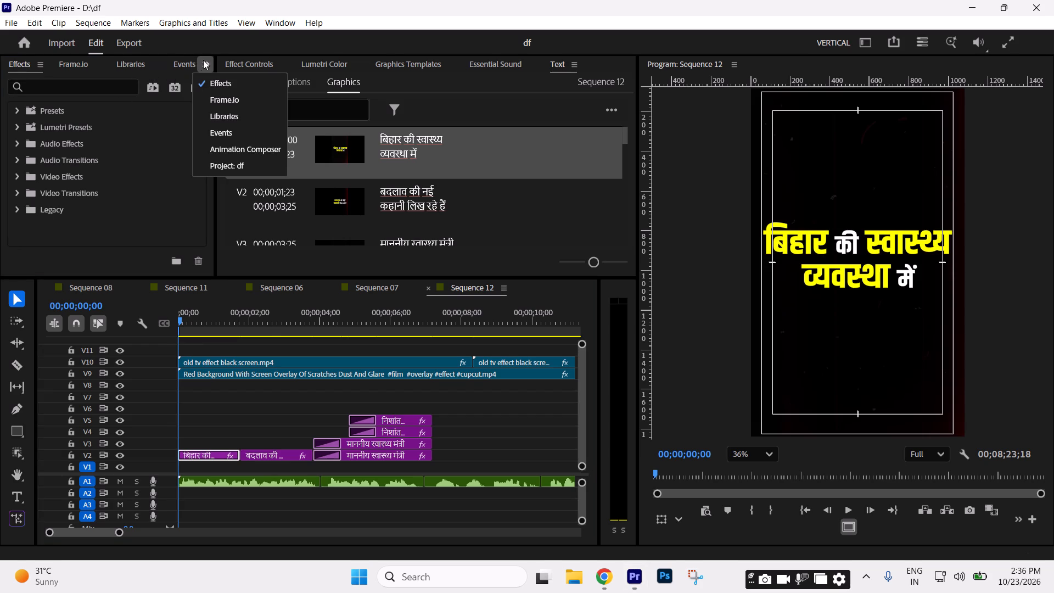
{"action": "left_click", "coordinate": [23, 92]}
{"action": "left_click", "coordinate": [19, 108]}
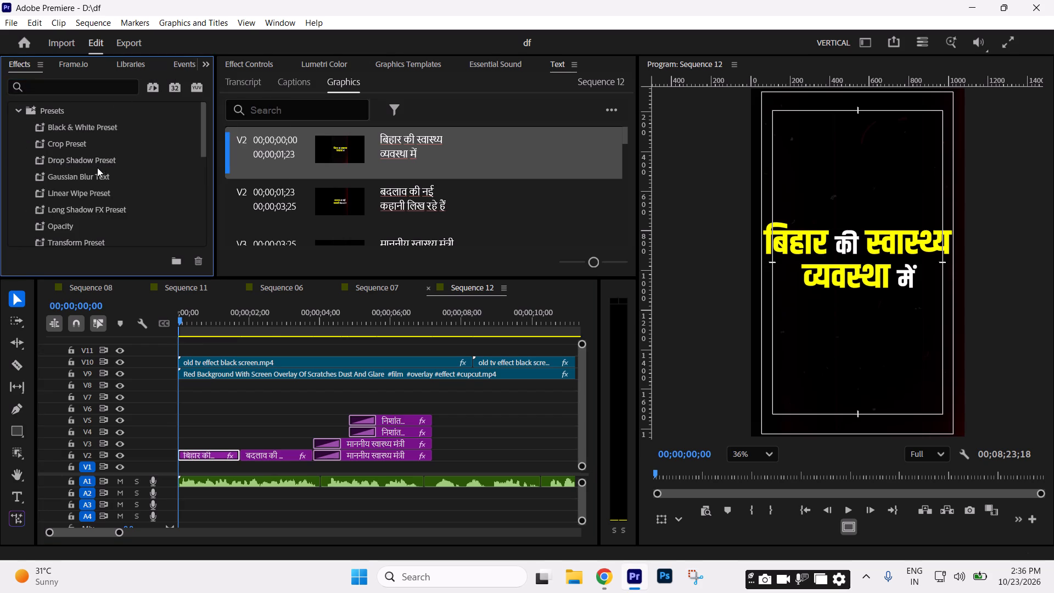
{"action": "scroll", "coordinate": [100, 169], "scroll_direction": "down", "scroll_amount": 13}
{"action": "scroll", "coordinate": [100, 179], "scroll_direction": "up", "scroll_amount": 1}
{"action": "scroll", "coordinate": [100, 179], "scroll_direction": "down", "scroll_amount": 10}
{"action": "left_click", "coordinate": [16, 220]}
{"action": "scroll", "coordinate": [131, 219], "scroll_direction": "down", "scroll_amount": 6}
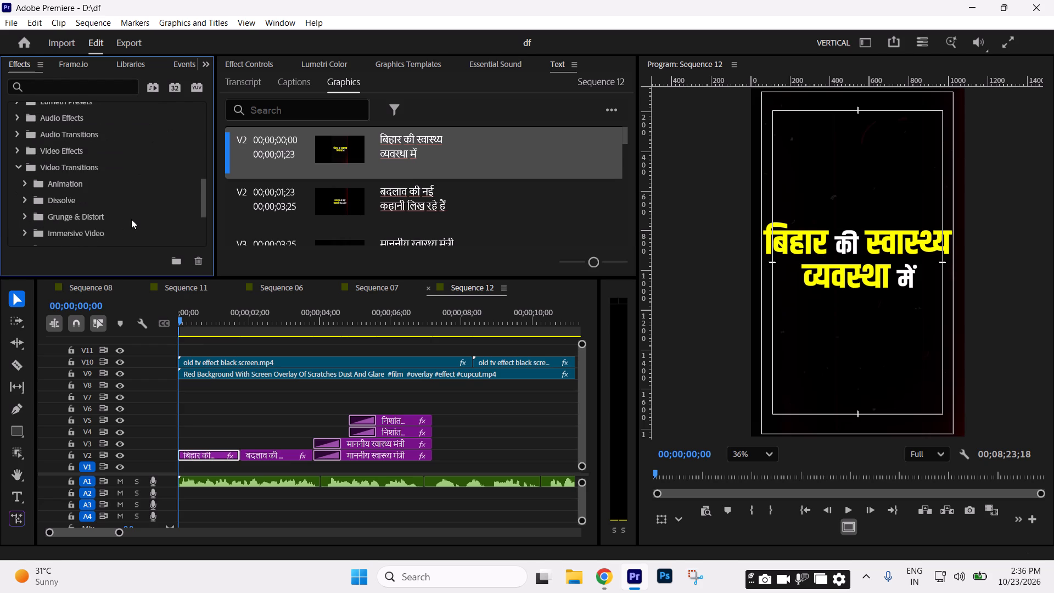
{"action": "left_click_drag", "start_coordinate": [182, 278], "coordinate": [184, 318]}
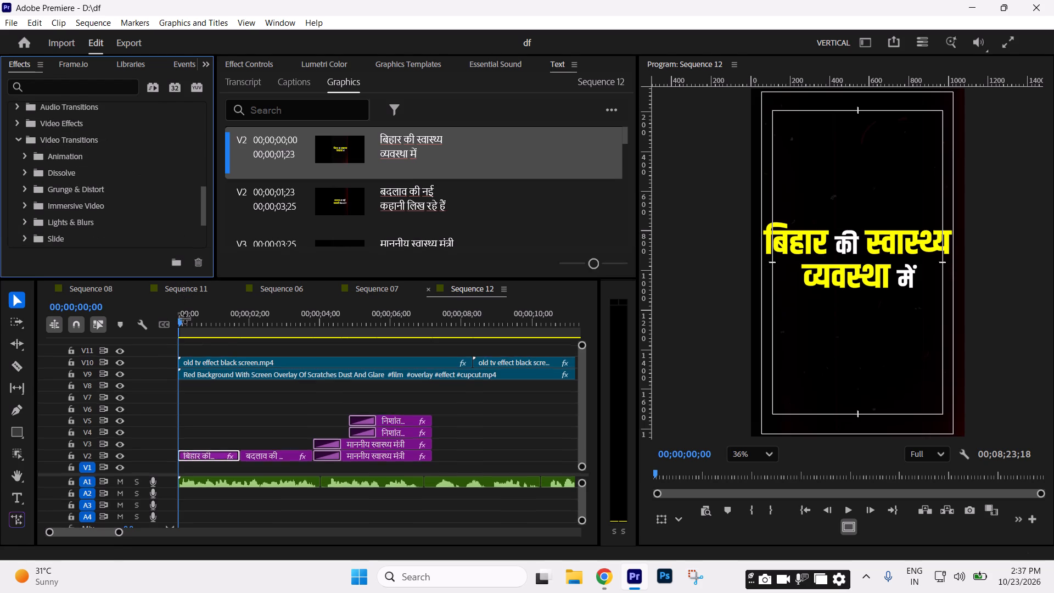
{"action": "left_click_drag", "start_coordinate": [184, 318], "coordinate": [186, 354]}
{"action": "scroll", "coordinate": [88, 267], "scroll_direction": "down", "scroll_amount": 4}
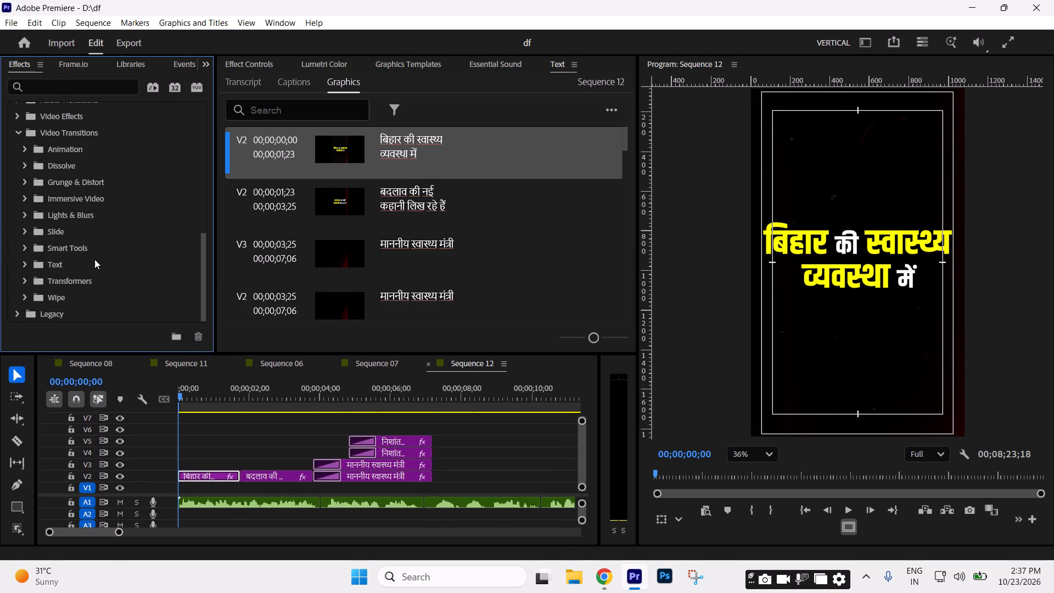
{"action": "left_click", "coordinate": [26, 301]}
{"action": "scroll", "coordinate": [128, 272], "scroll_direction": "down", "scroll_amount": 10}
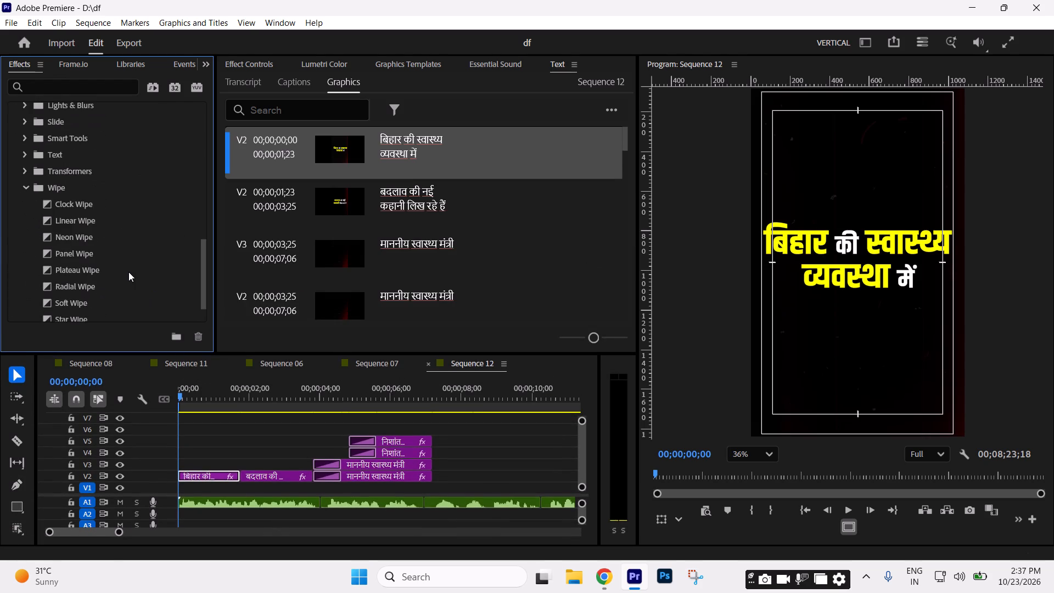
{"action": "scroll", "coordinate": [129, 271], "scroll_direction": "down", "scroll_amount": 2}
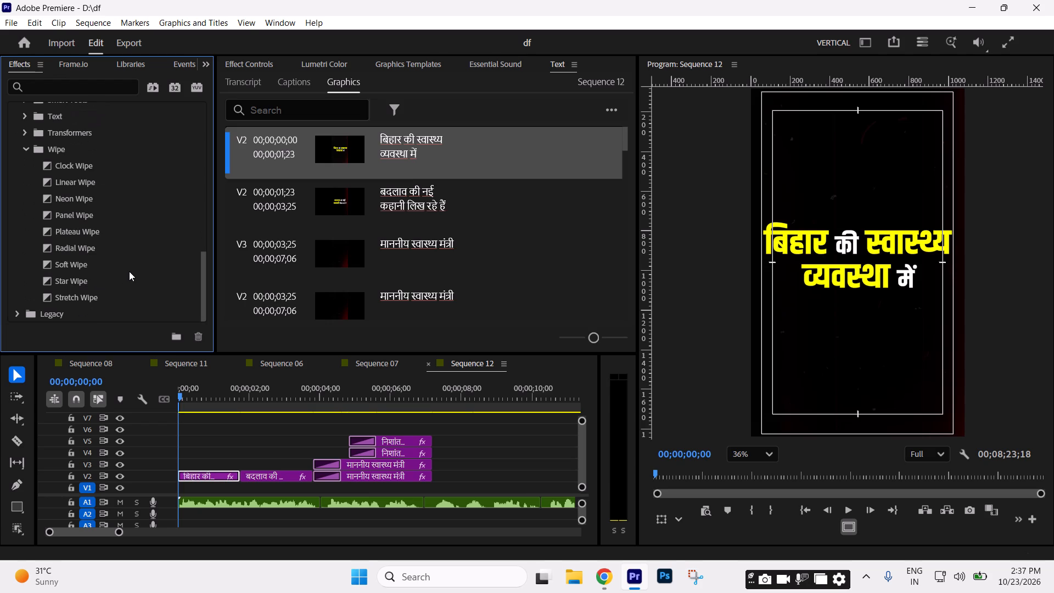
{"action": "scroll", "coordinate": [129, 271], "scroll_direction": "up", "scroll_amount": 5}
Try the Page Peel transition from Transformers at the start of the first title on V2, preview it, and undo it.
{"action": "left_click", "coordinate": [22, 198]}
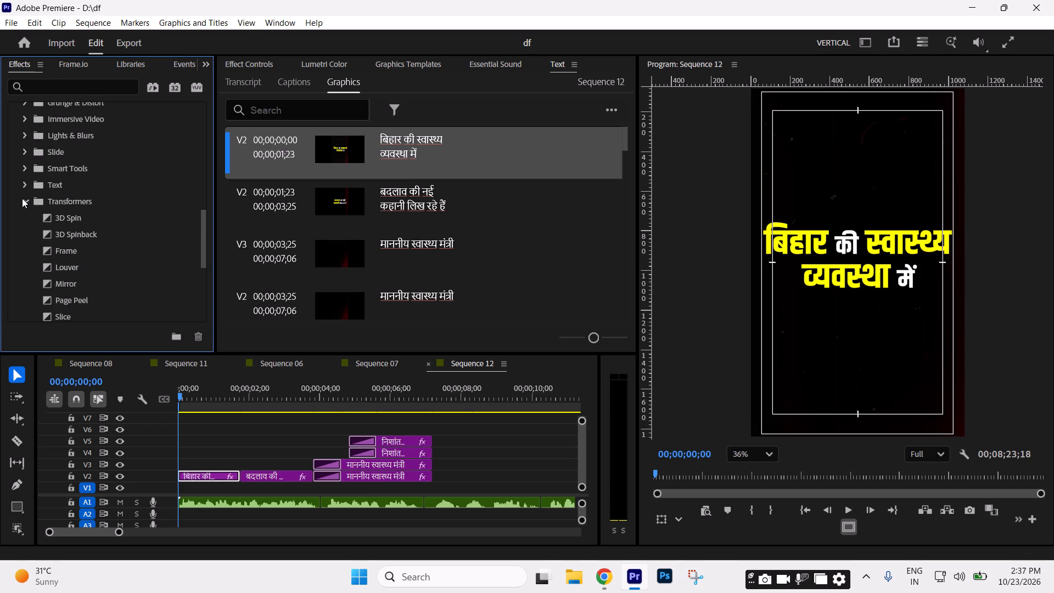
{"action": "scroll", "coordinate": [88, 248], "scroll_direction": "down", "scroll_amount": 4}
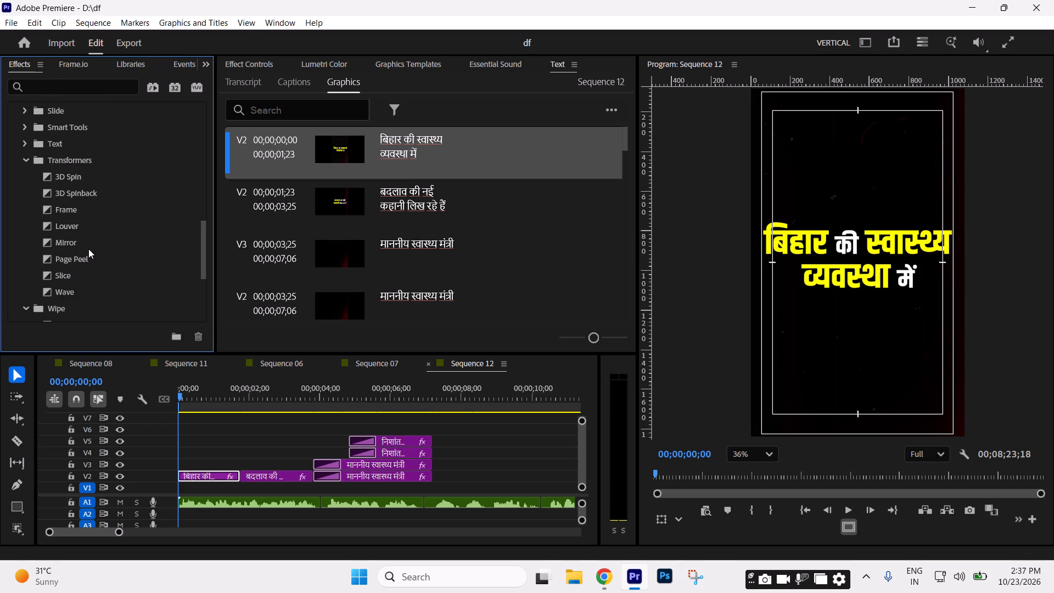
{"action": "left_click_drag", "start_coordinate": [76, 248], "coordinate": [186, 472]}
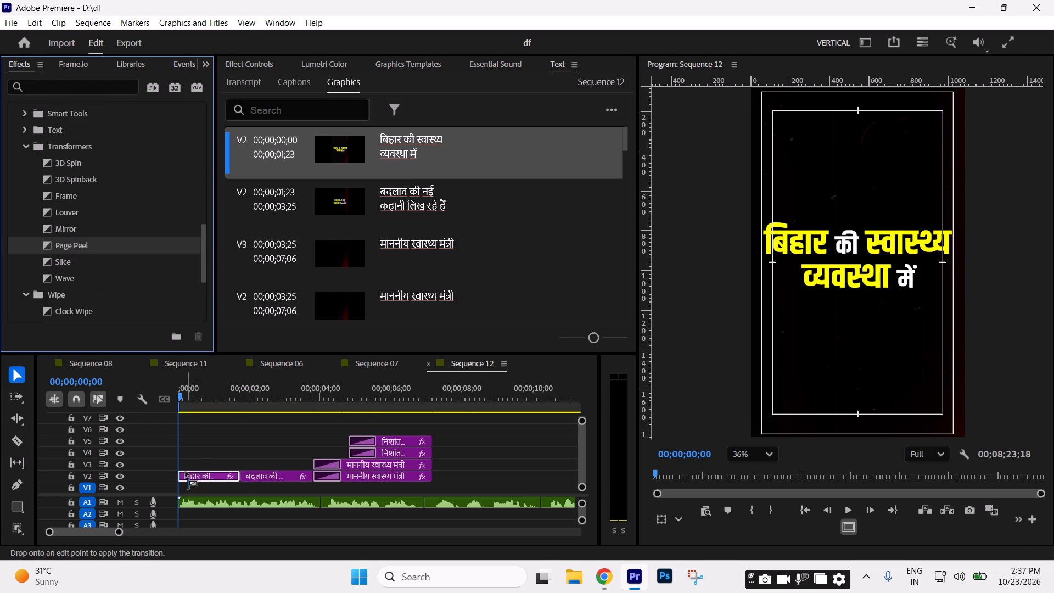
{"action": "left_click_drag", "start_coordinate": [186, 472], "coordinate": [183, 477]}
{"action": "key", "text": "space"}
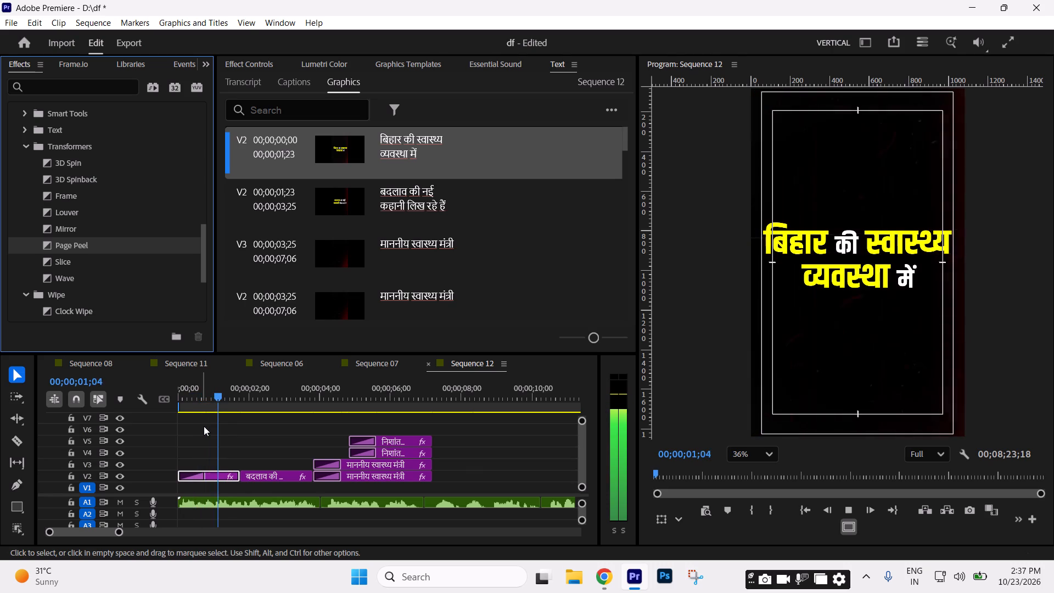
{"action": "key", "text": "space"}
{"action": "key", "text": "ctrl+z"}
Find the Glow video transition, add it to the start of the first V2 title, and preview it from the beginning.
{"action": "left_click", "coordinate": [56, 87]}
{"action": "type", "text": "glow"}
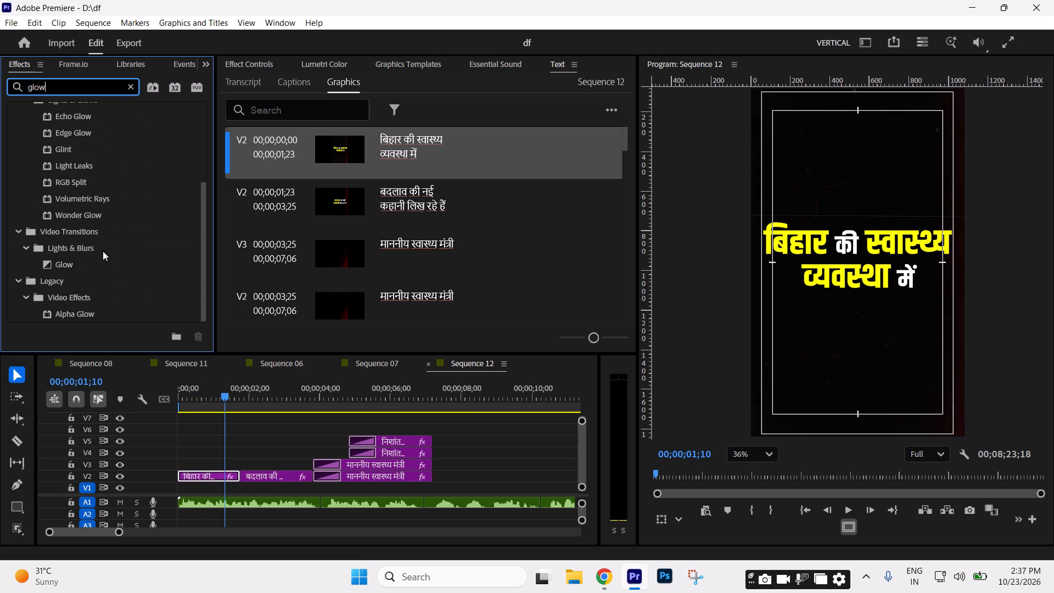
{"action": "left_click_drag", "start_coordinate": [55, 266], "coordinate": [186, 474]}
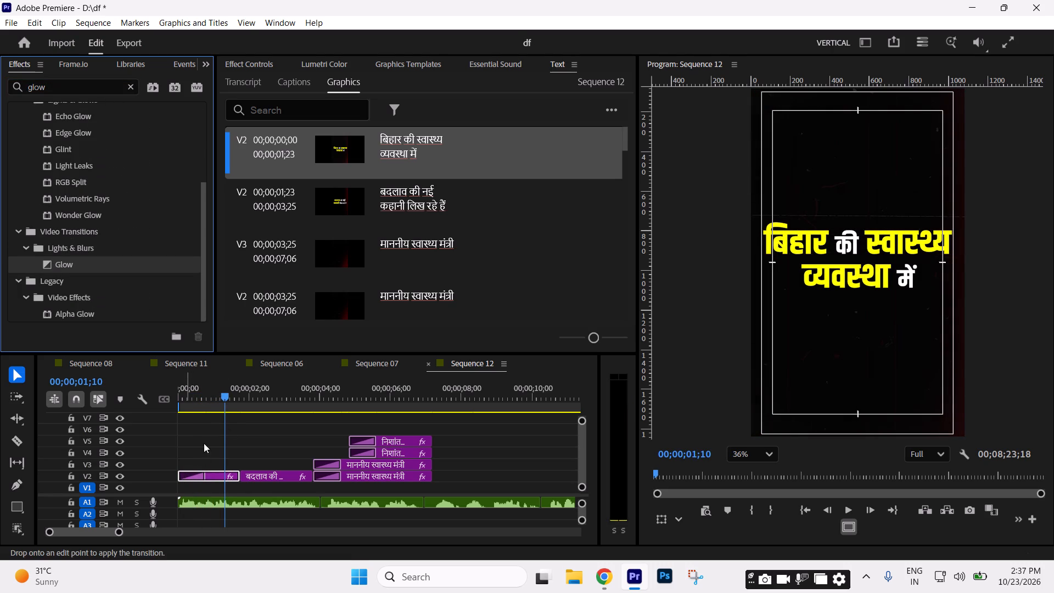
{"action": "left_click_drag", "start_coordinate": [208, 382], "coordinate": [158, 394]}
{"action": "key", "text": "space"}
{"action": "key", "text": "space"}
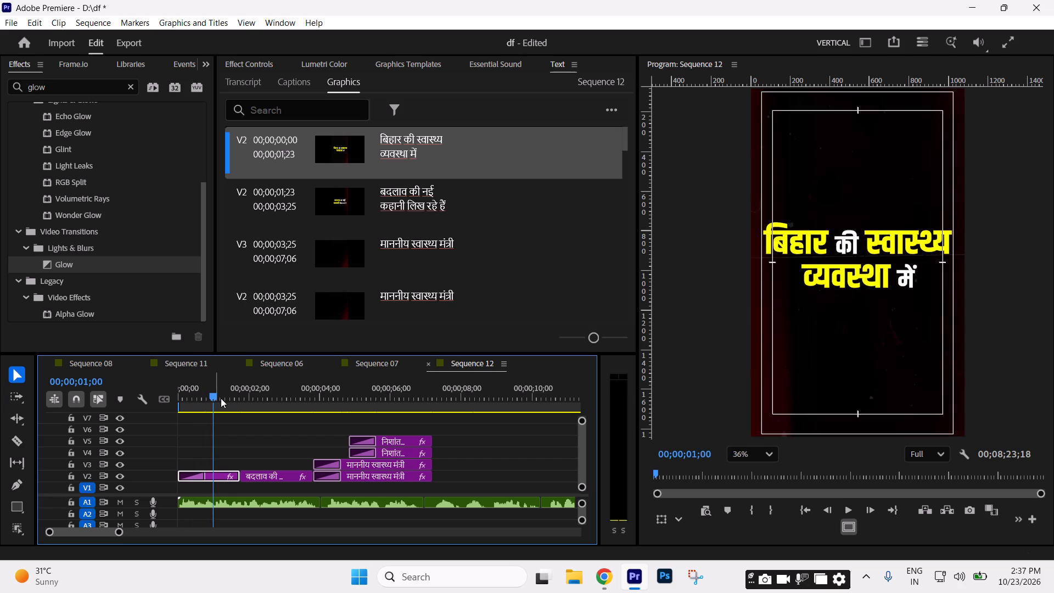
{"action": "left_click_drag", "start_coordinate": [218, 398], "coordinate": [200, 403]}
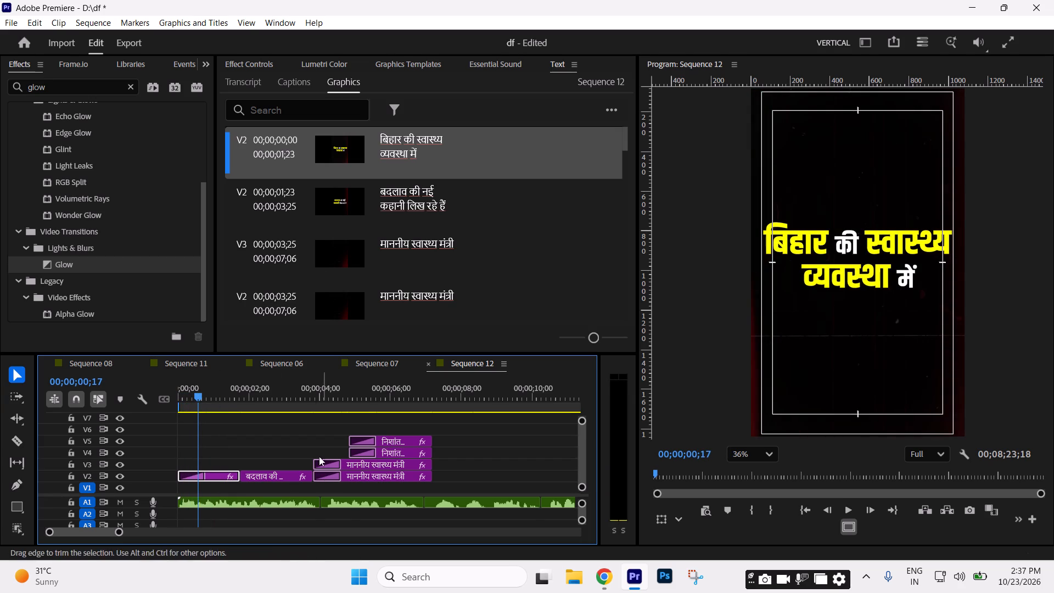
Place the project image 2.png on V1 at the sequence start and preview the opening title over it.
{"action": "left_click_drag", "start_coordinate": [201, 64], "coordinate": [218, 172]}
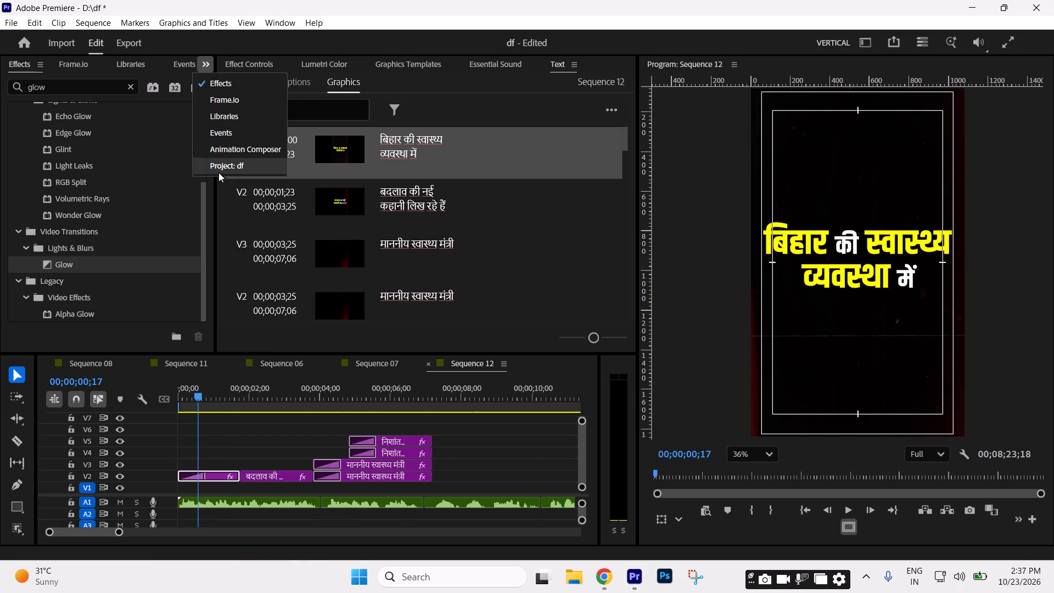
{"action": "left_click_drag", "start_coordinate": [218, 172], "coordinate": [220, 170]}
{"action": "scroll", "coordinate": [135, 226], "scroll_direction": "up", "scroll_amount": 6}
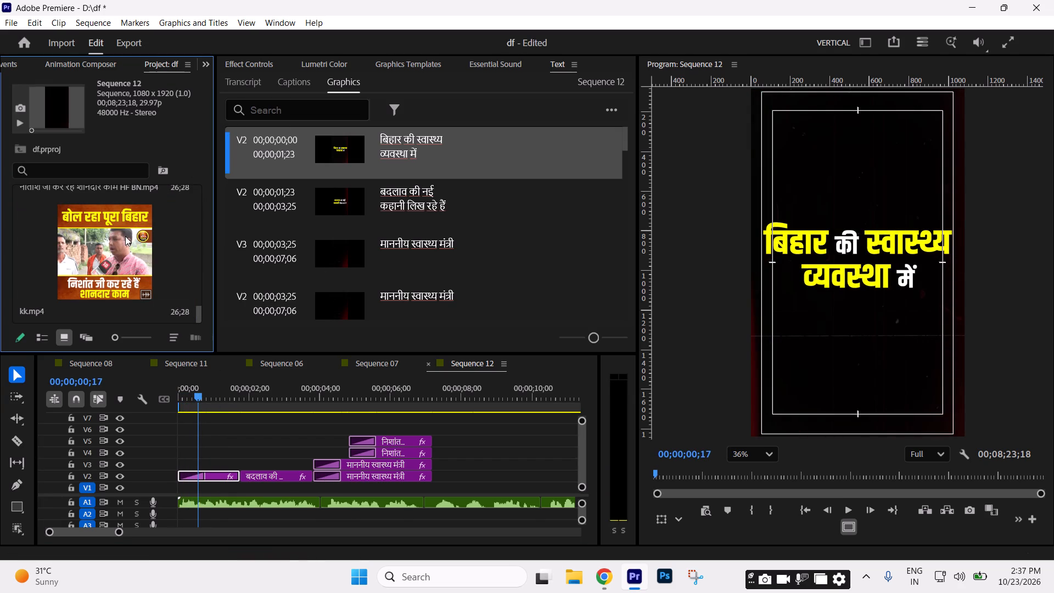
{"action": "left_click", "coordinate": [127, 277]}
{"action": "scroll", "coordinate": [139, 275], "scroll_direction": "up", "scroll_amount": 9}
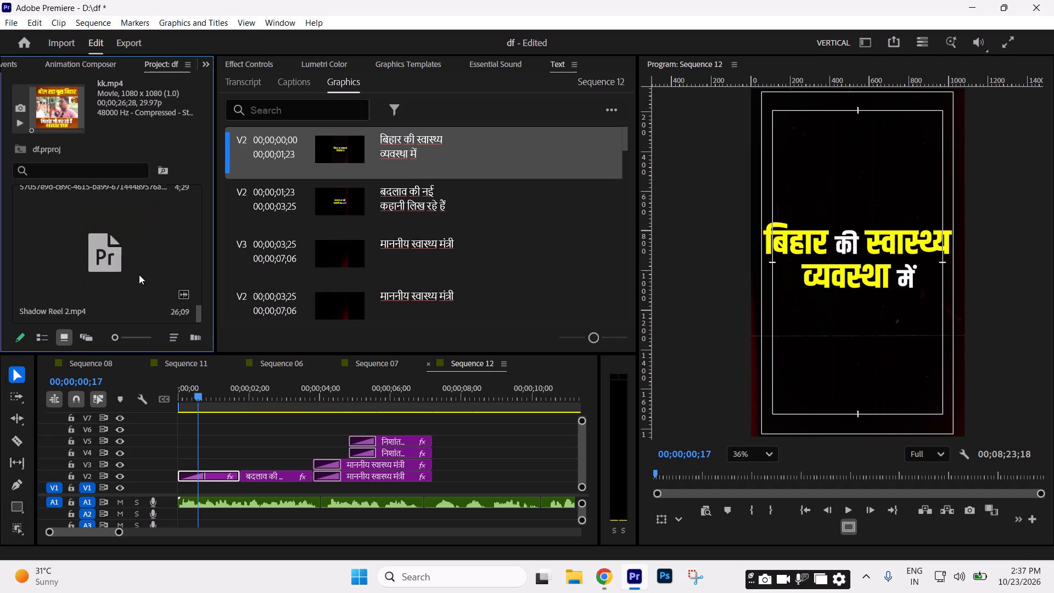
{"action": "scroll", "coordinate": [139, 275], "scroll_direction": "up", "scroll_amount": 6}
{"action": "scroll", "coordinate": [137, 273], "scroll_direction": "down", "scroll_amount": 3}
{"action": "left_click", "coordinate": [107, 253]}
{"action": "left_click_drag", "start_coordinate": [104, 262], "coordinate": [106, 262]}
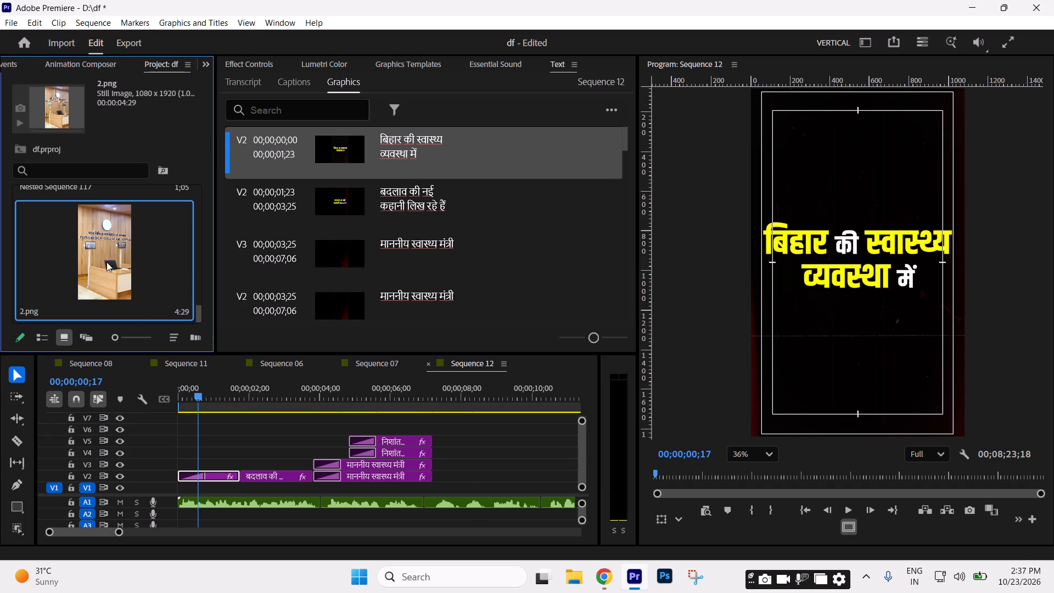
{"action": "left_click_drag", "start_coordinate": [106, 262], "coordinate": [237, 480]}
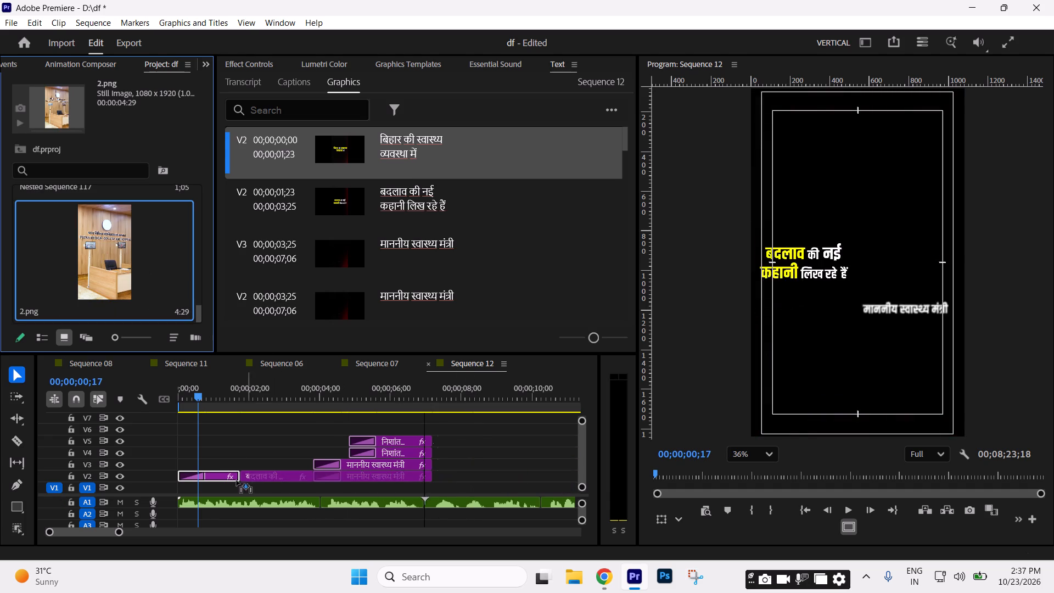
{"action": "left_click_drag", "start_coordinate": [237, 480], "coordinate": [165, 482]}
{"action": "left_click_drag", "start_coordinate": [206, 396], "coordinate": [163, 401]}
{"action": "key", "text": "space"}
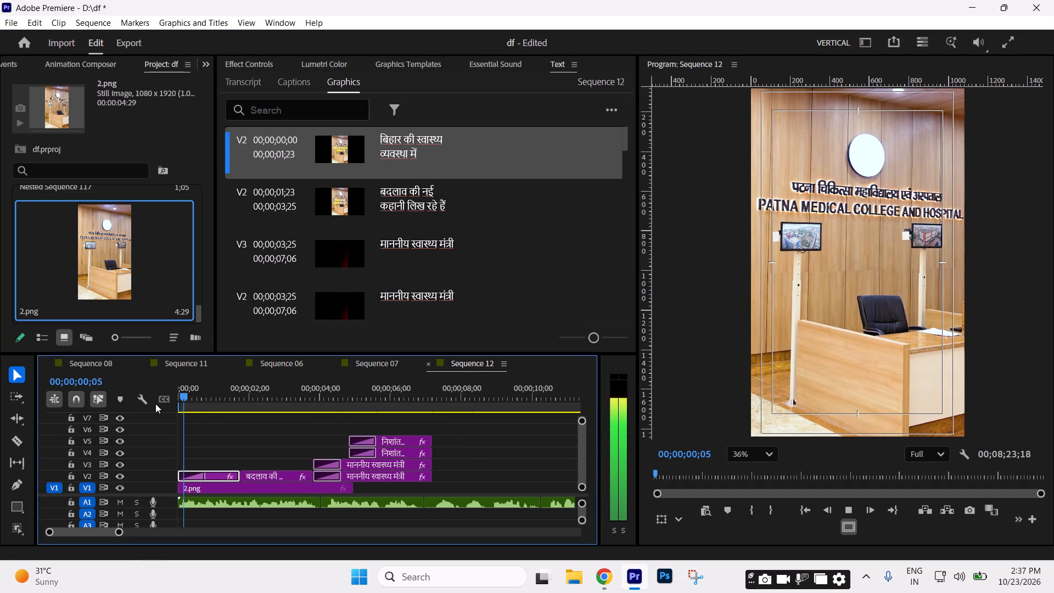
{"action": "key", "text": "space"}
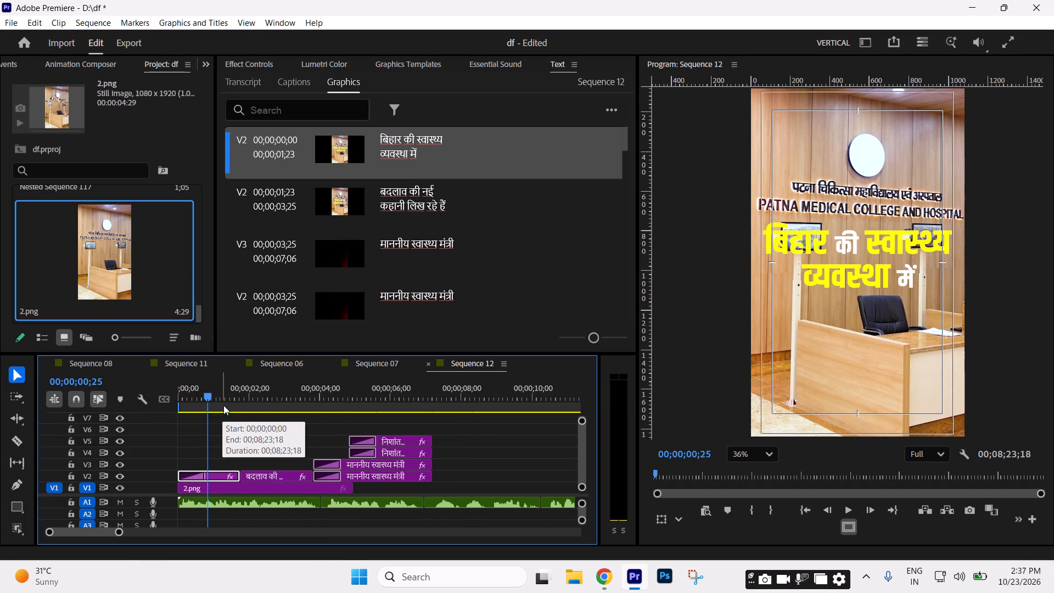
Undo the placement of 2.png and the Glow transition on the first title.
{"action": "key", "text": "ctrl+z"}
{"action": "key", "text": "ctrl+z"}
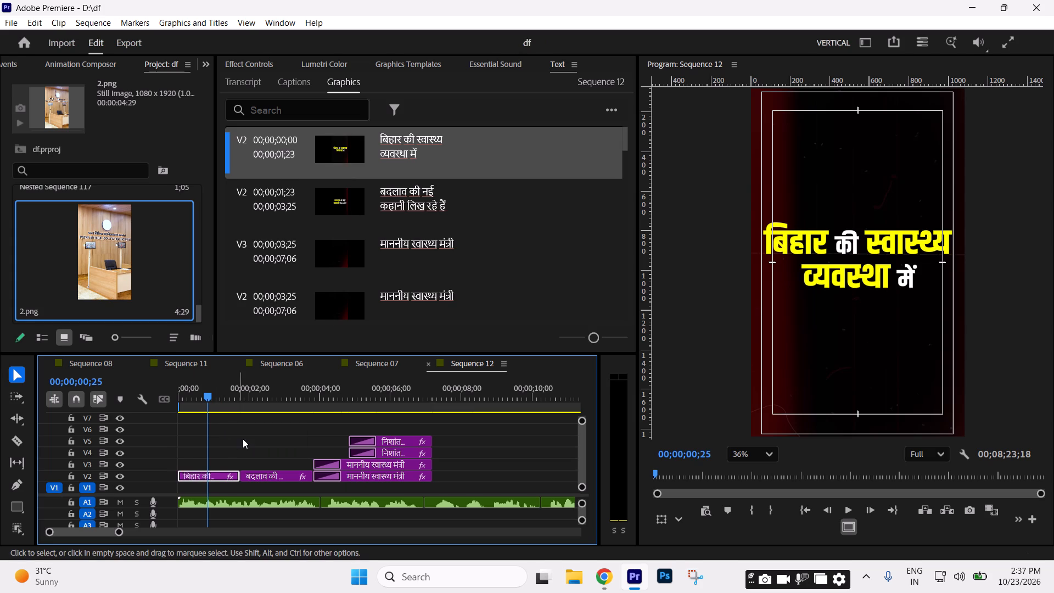
Clear the glow search in the effects library and look through the Dissolve and Lights & Blurs video transitions.
{"action": "left_click", "coordinate": [243, 439]}
{"action": "left_click", "coordinate": [217, 475]}
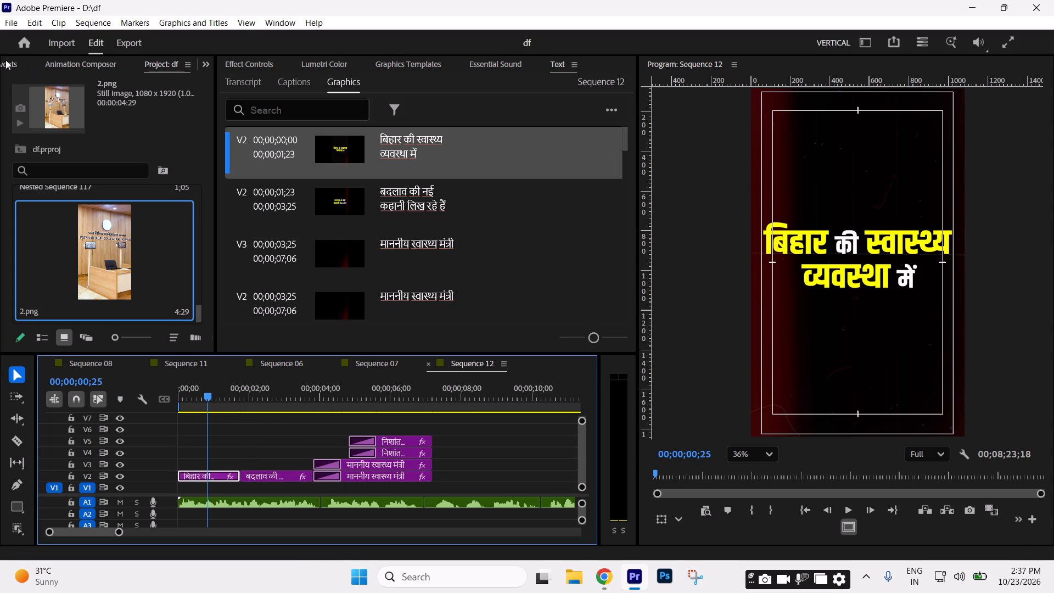
{"action": "left_click_drag", "start_coordinate": [212, 64], "coordinate": [216, 85]}
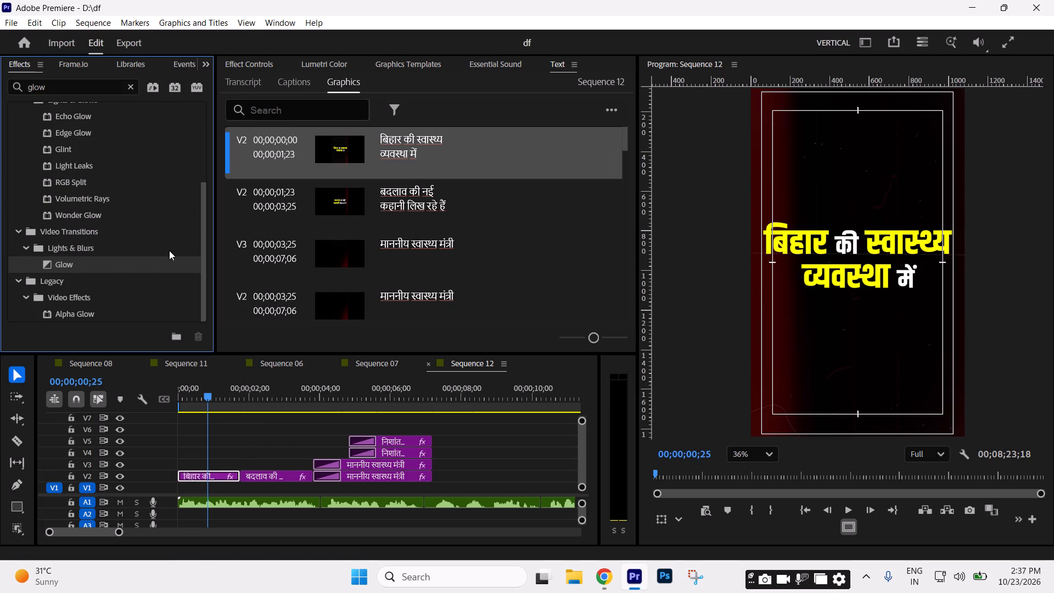
{"action": "scroll", "coordinate": [91, 282], "scroll_direction": "up", "scroll_amount": 4}
{"action": "left_click", "coordinate": [130, 80]}
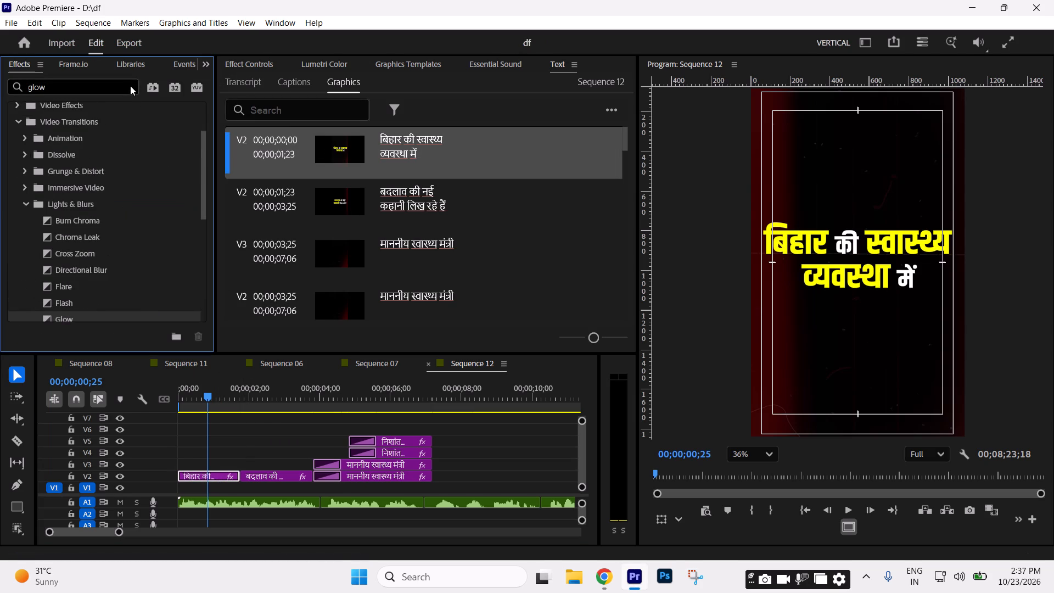
{"action": "scroll", "coordinate": [135, 227], "scroll_direction": "down", "scroll_amount": 5}
{"action": "scroll", "coordinate": [109, 275], "scroll_direction": "down", "scroll_amount": 4}
{"action": "scroll", "coordinate": [106, 275], "scroll_direction": "up", "scroll_amount": 6}
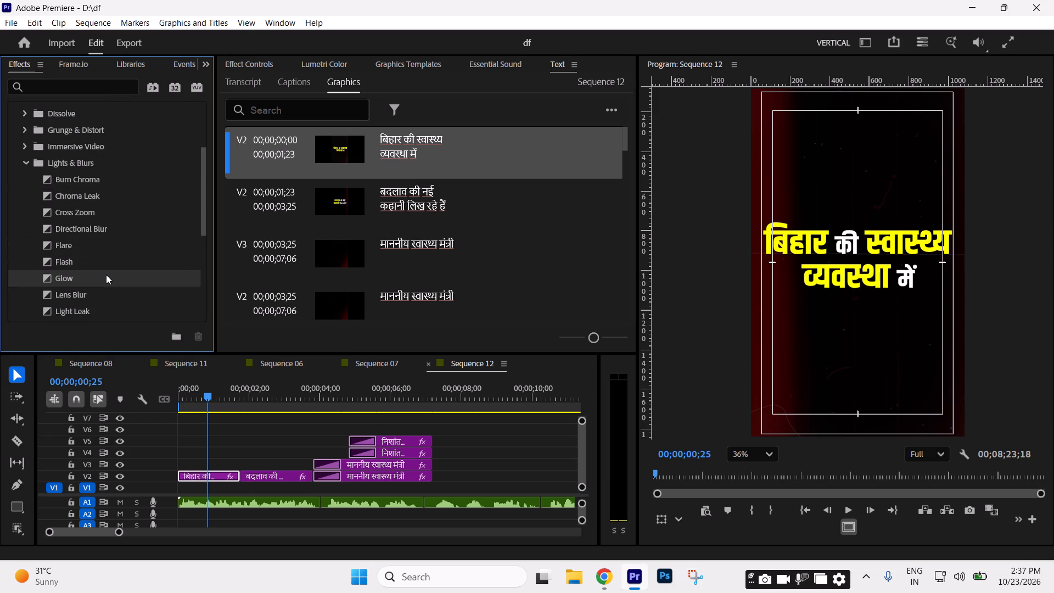
{"action": "scroll", "coordinate": [106, 275], "scroll_direction": "up", "scroll_amount": 5}
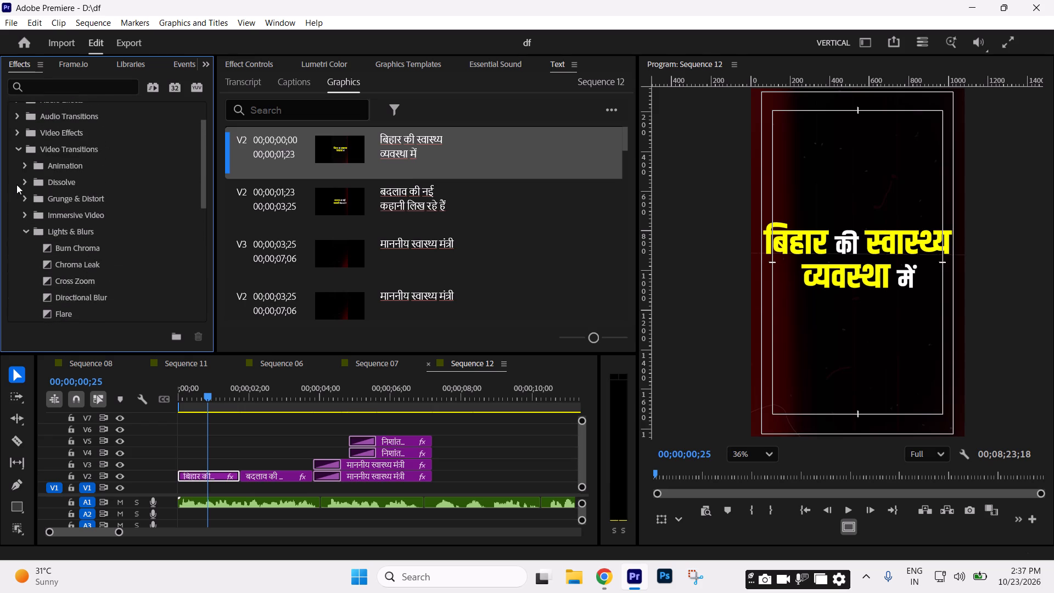
{"action": "left_click", "coordinate": [26, 181]}
{"action": "scroll", "coordinate": [26, 181], "scroll_direction": "down", "scroll_amount": 5}
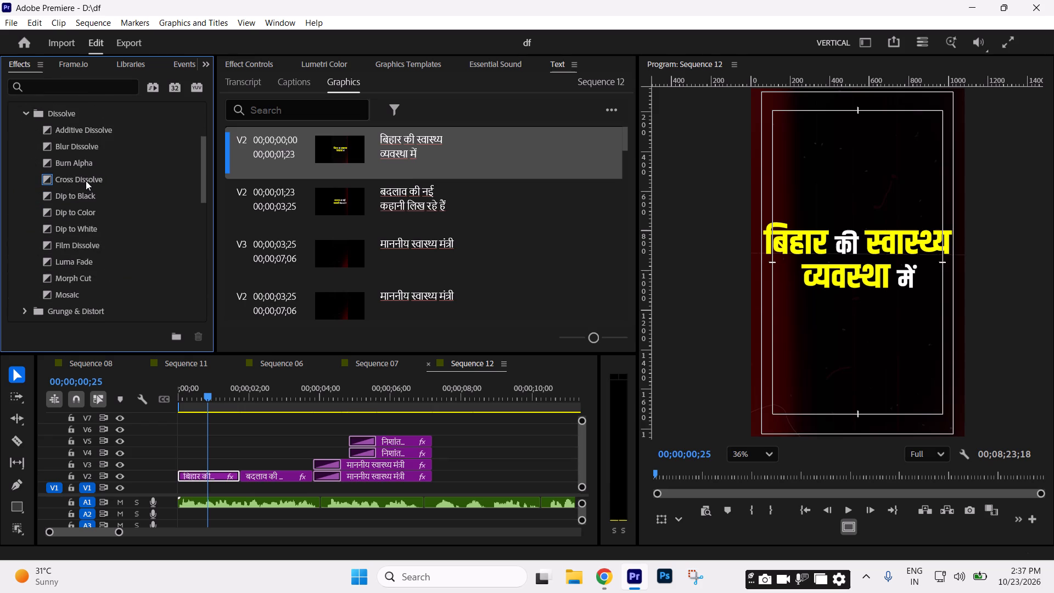
{"action": "left_click", "coordinate": [86, 181]}
{"action": "scroll", "coordinate": [104, 275], "scroll_direction": "down", "scroll_amount": 19}
{"action": "scroll", "coordinate": [103, 285], "scroll_direction": "down", "scroll_amount": 3}
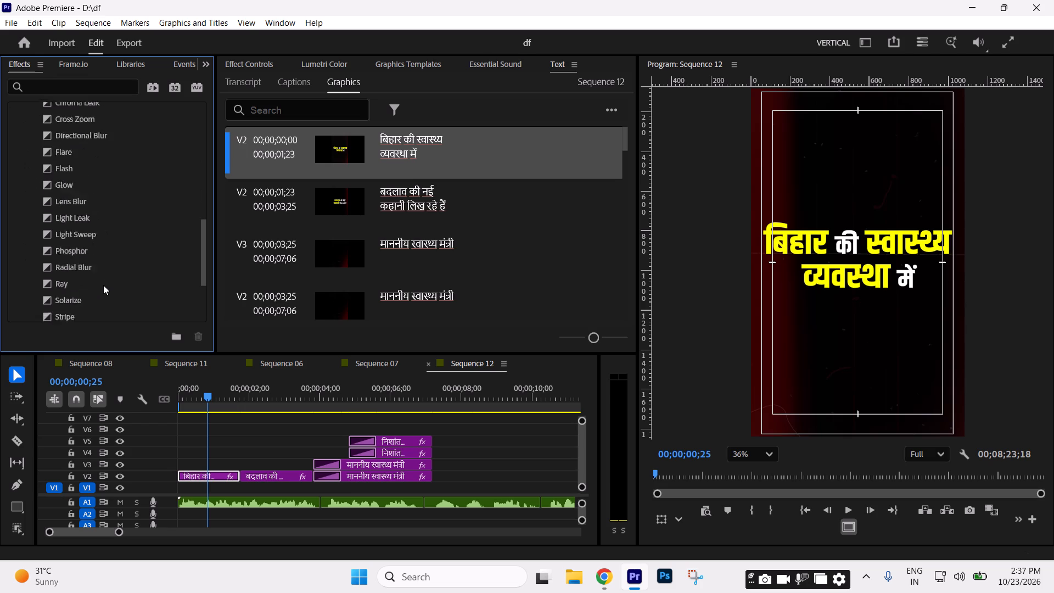
{"action": "scroll", "coordinate": [103, 285], "scroll_direction": "down", "scroll_amount": 4}
{"action": "scroll", "coordinate": [103, 285], "scroll_direction": "up", "scroll_amount": 18}
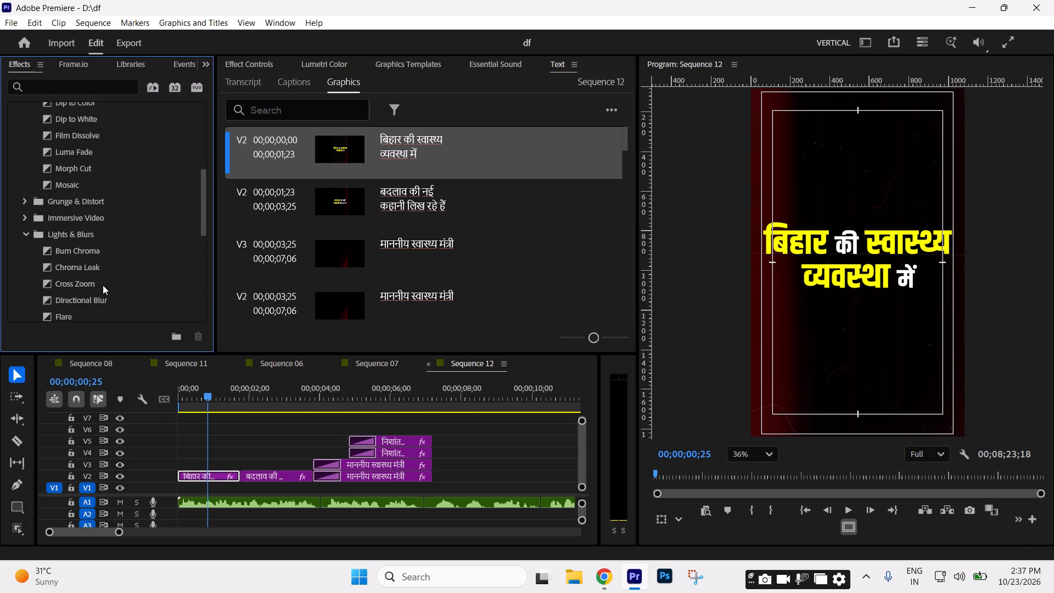
{"action": "scroll", "coordinate": [103, 285], "scroll_direction": "up", "scroll_amount": 18}
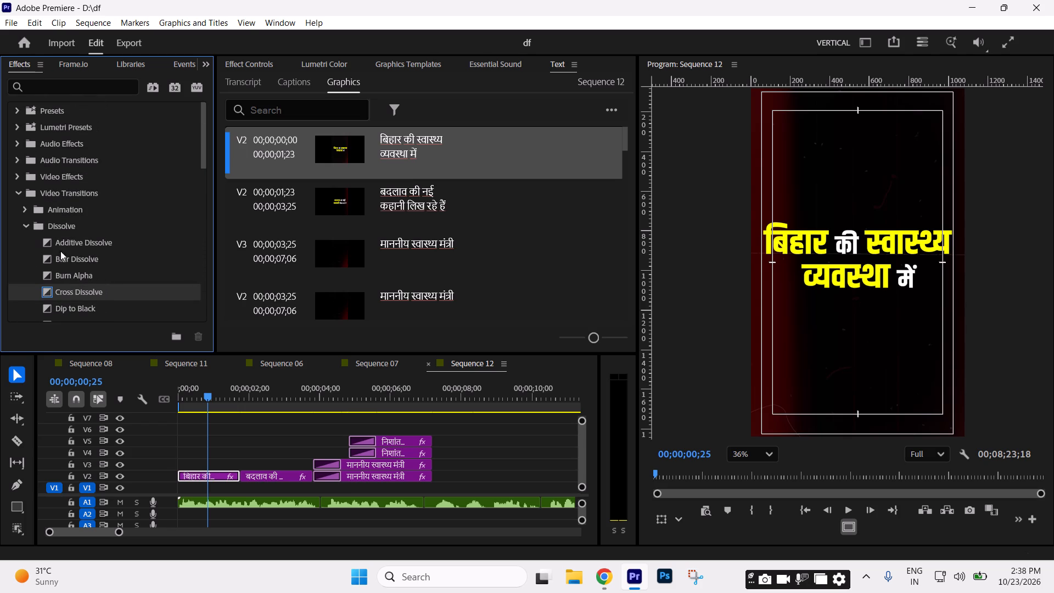
Look through the Animation and Wipe video transitions for one that suits the titles.
{"action": "left_click", "coordinate": [27, 209]}
{"action": "scroll", "coordinate": [105, 230], "scroll_direction": "down", "scroll_amount": 4}
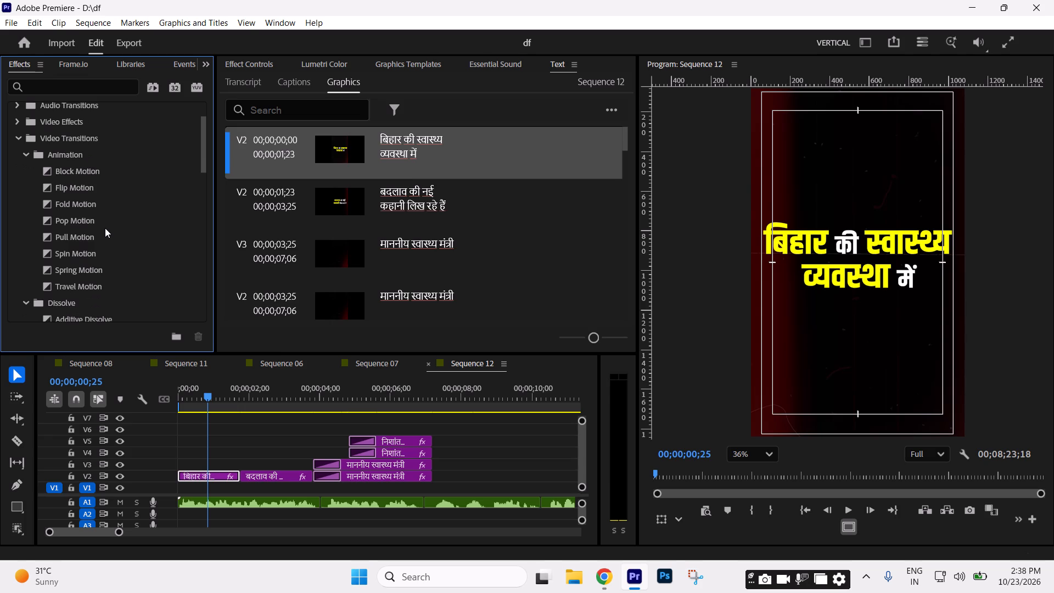
{"action": "scroll", "coordinate": [105, 228], "scroll_direction": "down", "scroll_amount": 10}
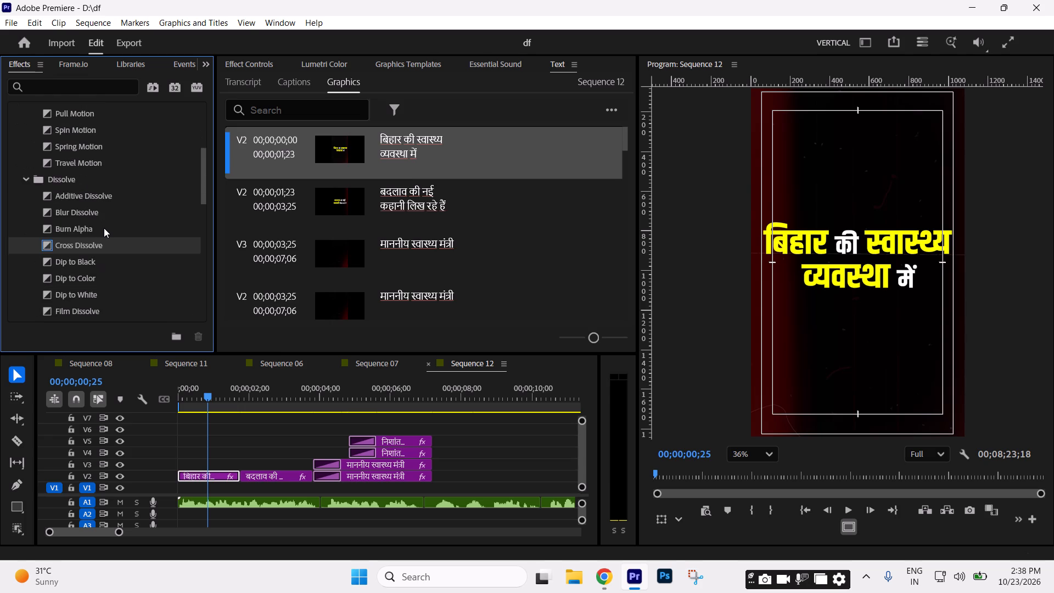
{"action": "scroll", "coordinate": [104, 228], "scroll_direction": "down", "scroll_amount": 19}
{"action": "scroll", "coordinate": [97, 233], "scroll_direction": "down", "scroll_amount": 5}
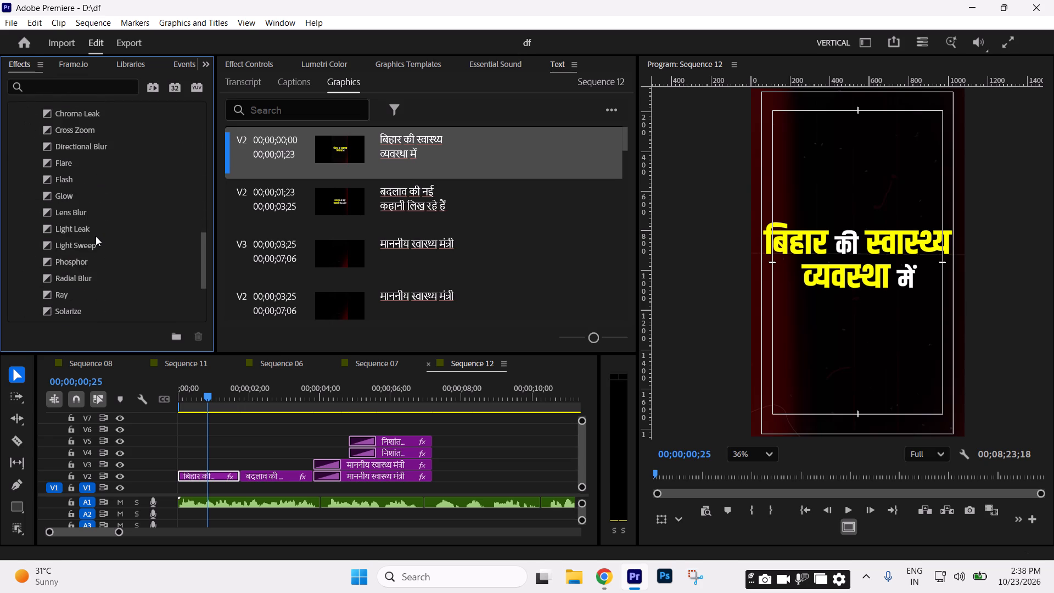
{"action": "scroll", "coordinate": [86, 243], "scroll_direction": "down", "scroll_amount": 5}
{"action": "scroll", "coordinate": [54, 294], "scroll_direction": "down", "scroll_amount": 11}
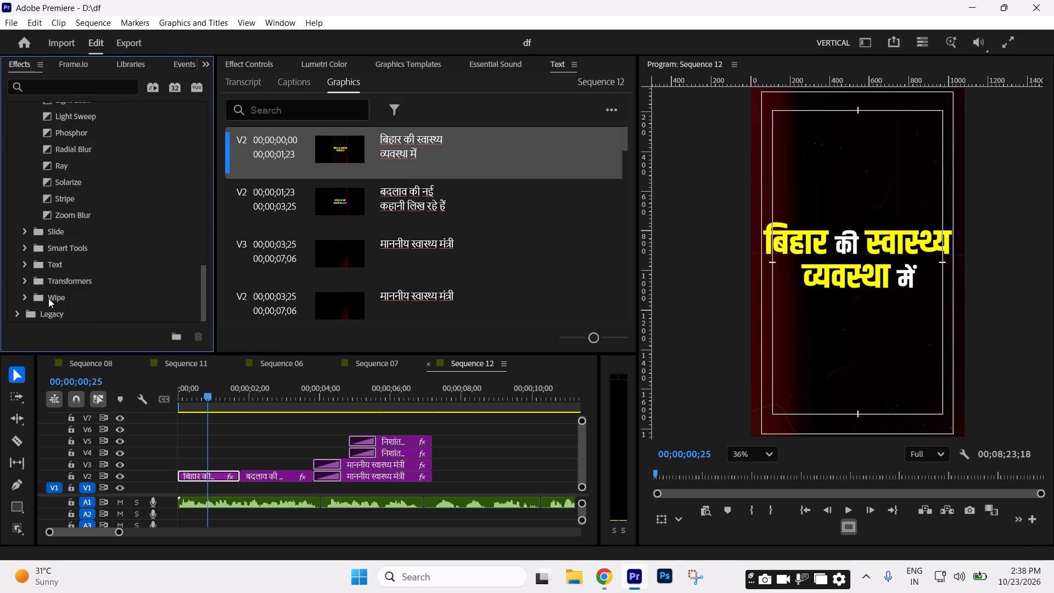
{"action": "left_click", "coordinate": [27, 301]}
{"action": "scroll", "coordinate": [58, 294], "scroll_direction": "down", "scroll_amount": 12}
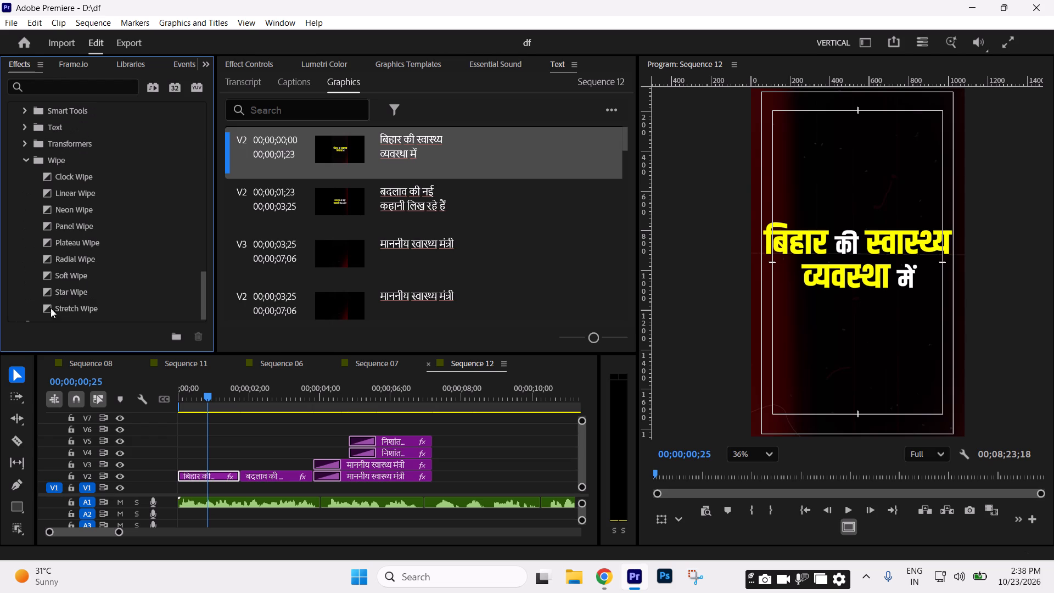
{"action": "scroll", "coordinate": [65, 284], "scroll_direction": "up", "scroll_amount": 5}
Add the Wave transition from Transformers to the start of the first V2 title with a duration of 00;00;00;24.
{"action": "left_click", "coordinate": [24, 199]}
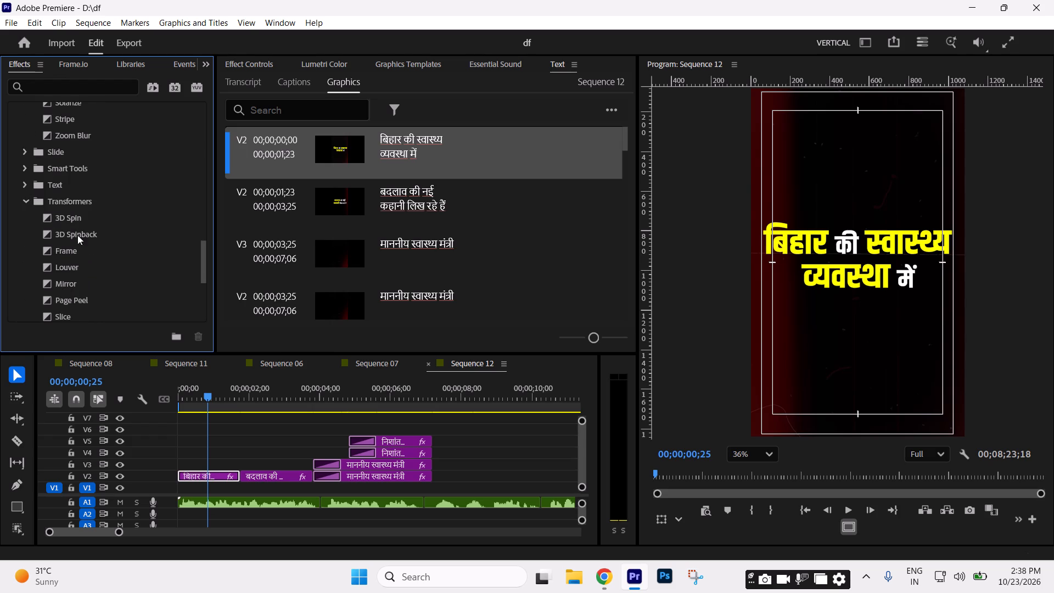
{"action": "scroll", "coordinate": [78, 238], "scroll_direction": "down", "scroll_amount": 5}
{"action": "left_click_drag", "start_coordinate": [69, 262], "coordinate": [194, 471]}
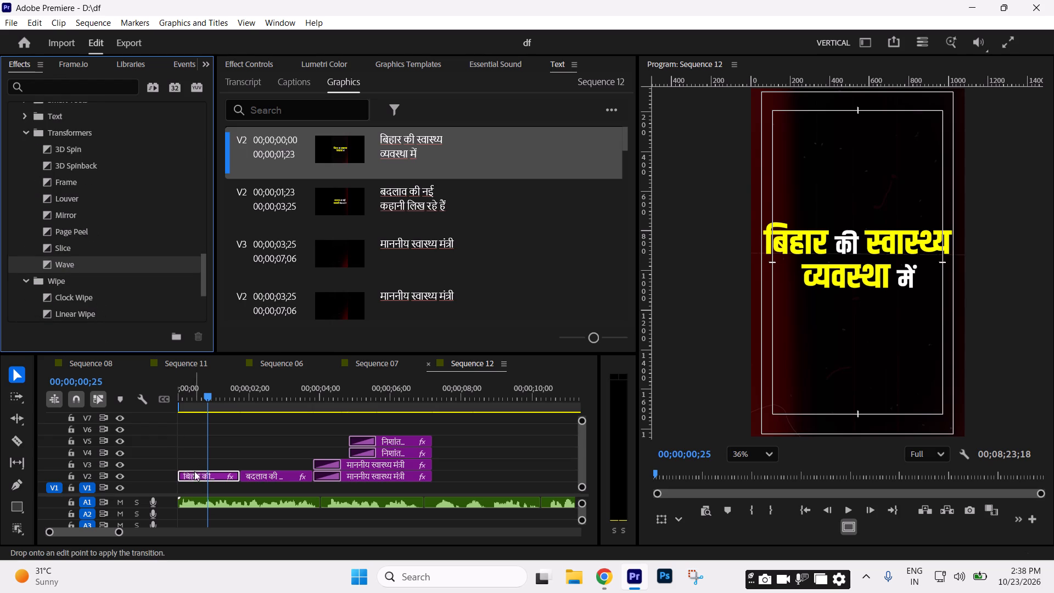
{"action": "left_click_drag", "start_coordinate": [194, 471], "coordinate": [186, 479]}
{"action": "double_click", "coordinate": [188, 474]}
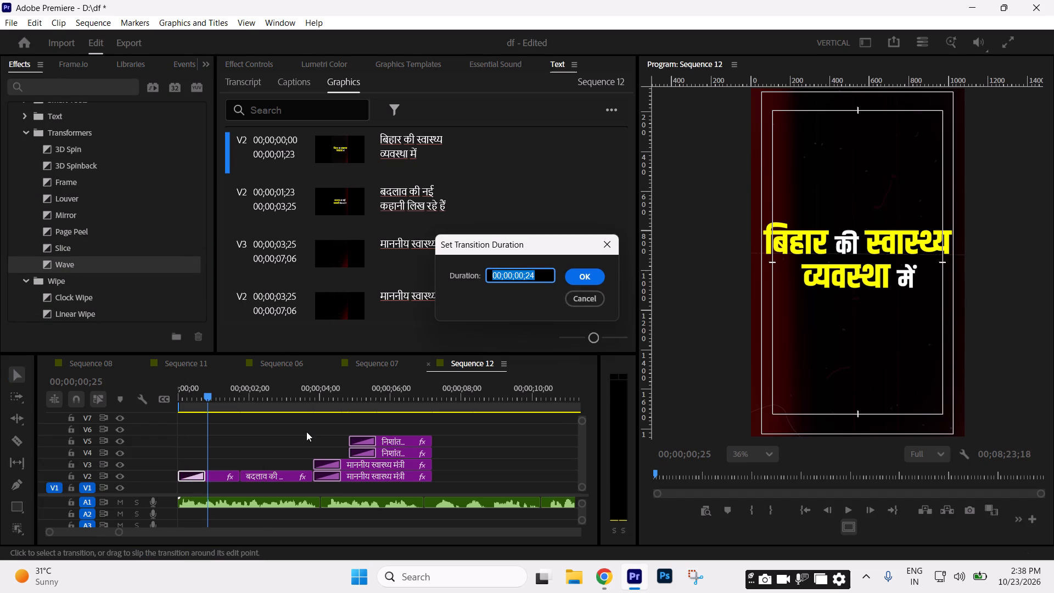
{"action": "left_click", "coordinate": [598, 280]}
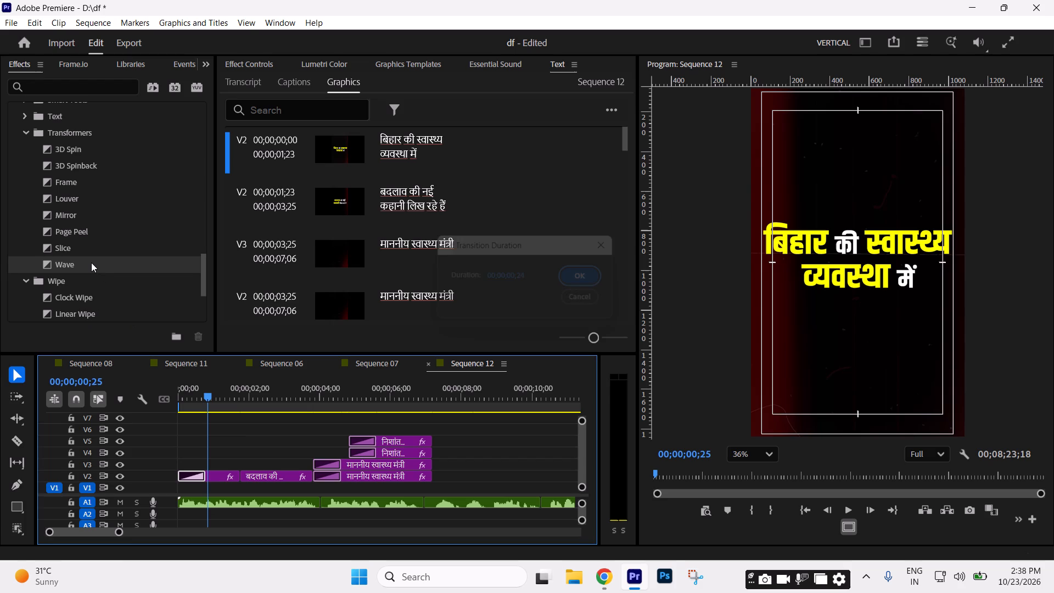
Add the Wave transition where the second V2 title begins and preview the sequence from the beginning.
{"action": "left_click_drag", "start_coordinate": [91, 262], "coordinate": [250, 474]}
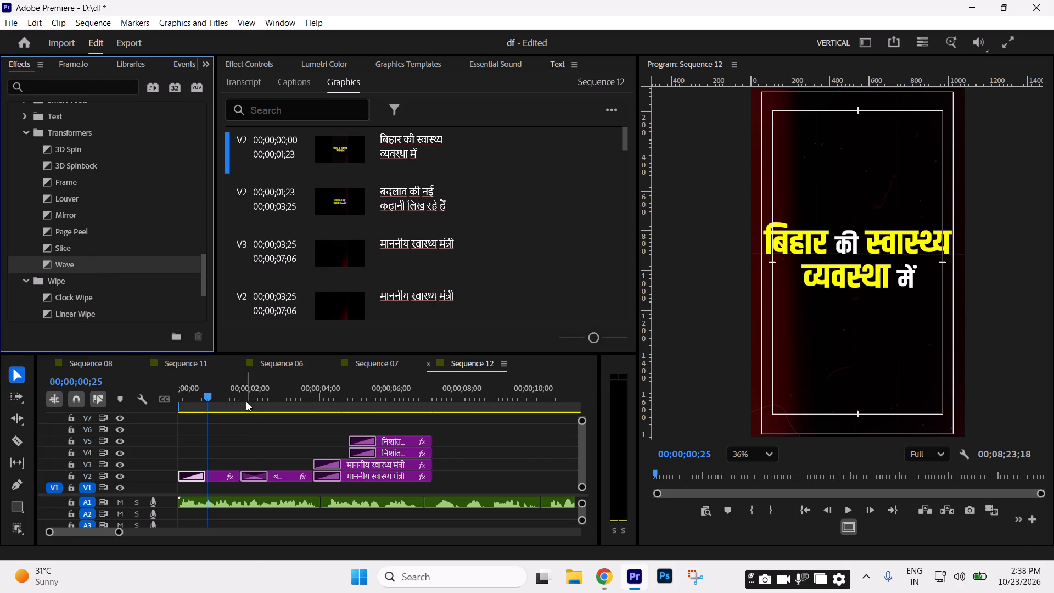
{"action": "left_click_drag", "start_coordinate": [214, 399], "coordinate": [141, 404]}
{"action": "key", "text": "space"}
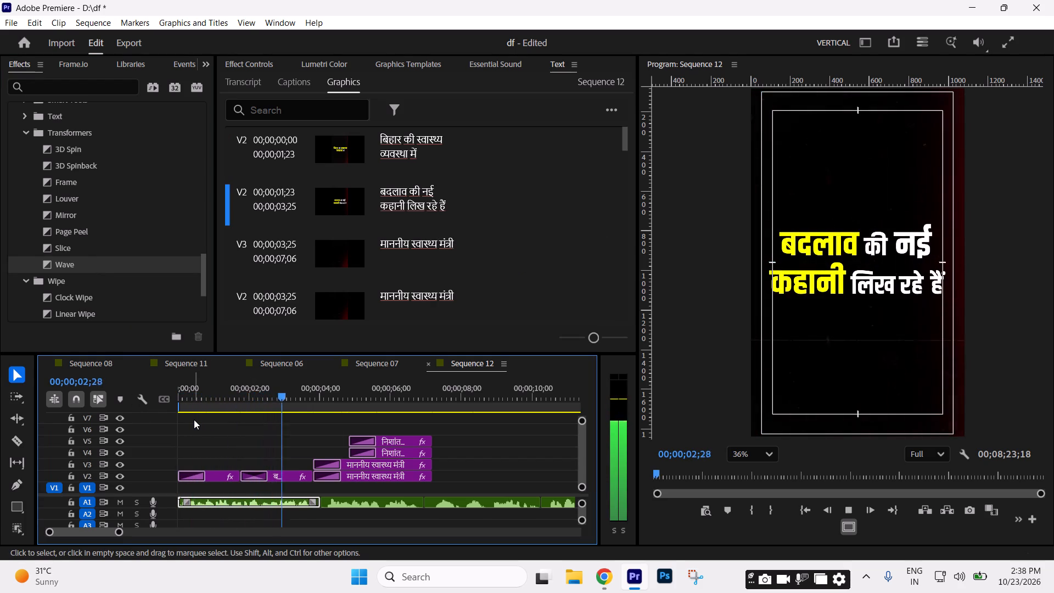
Play through the V2 to V5 titles and on past the last one to check the Wave transitions against the voice-over.
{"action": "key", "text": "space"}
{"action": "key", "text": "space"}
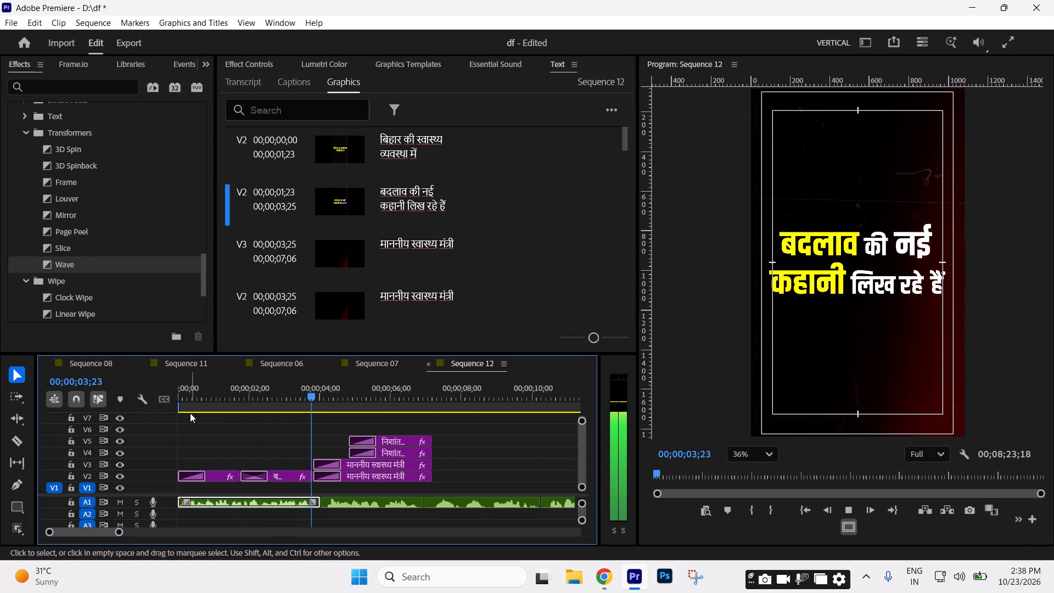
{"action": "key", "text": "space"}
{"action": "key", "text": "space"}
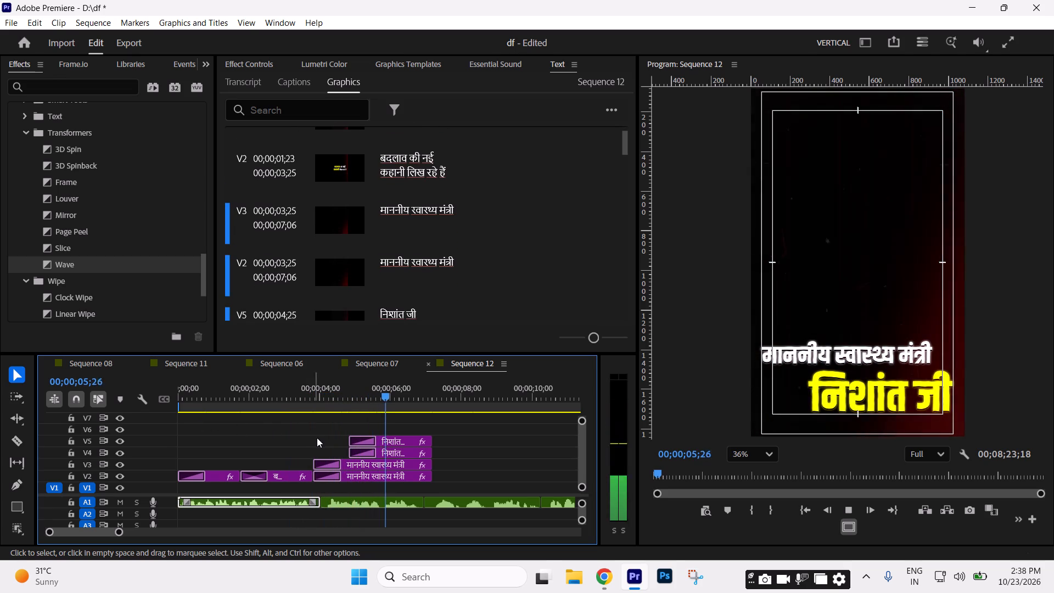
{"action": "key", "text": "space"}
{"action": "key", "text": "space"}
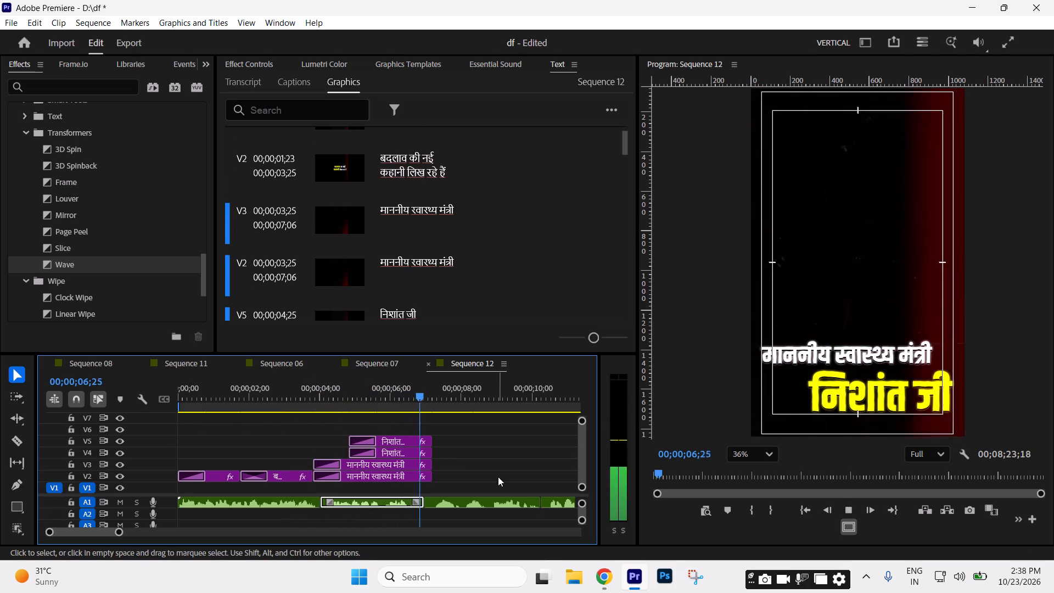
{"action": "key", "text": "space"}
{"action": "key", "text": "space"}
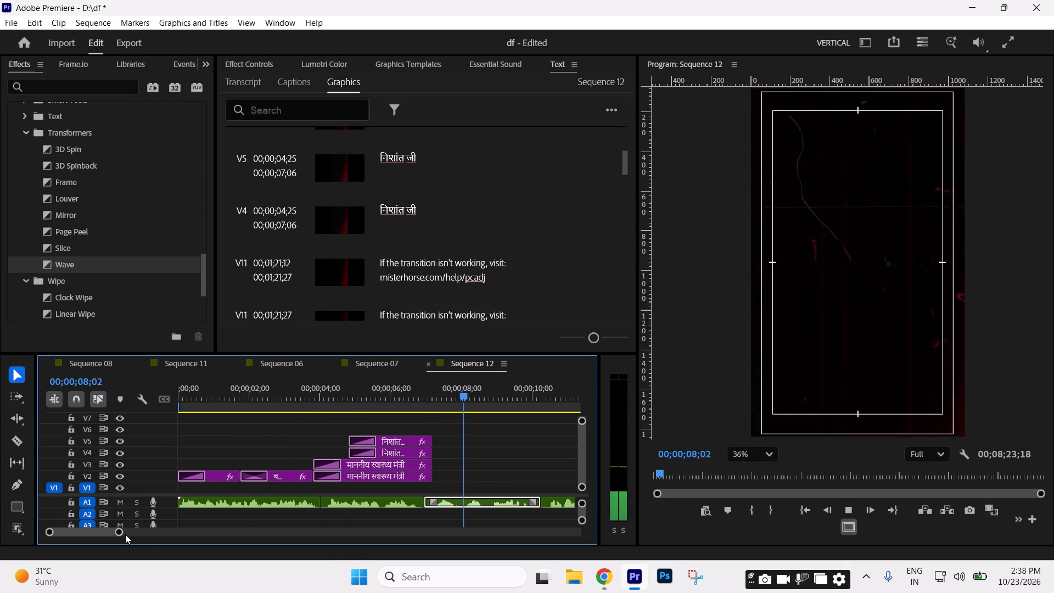
{"action": "left_click_drag", "start_coordinate": [120, 534], "coordinate": [124, 542]}
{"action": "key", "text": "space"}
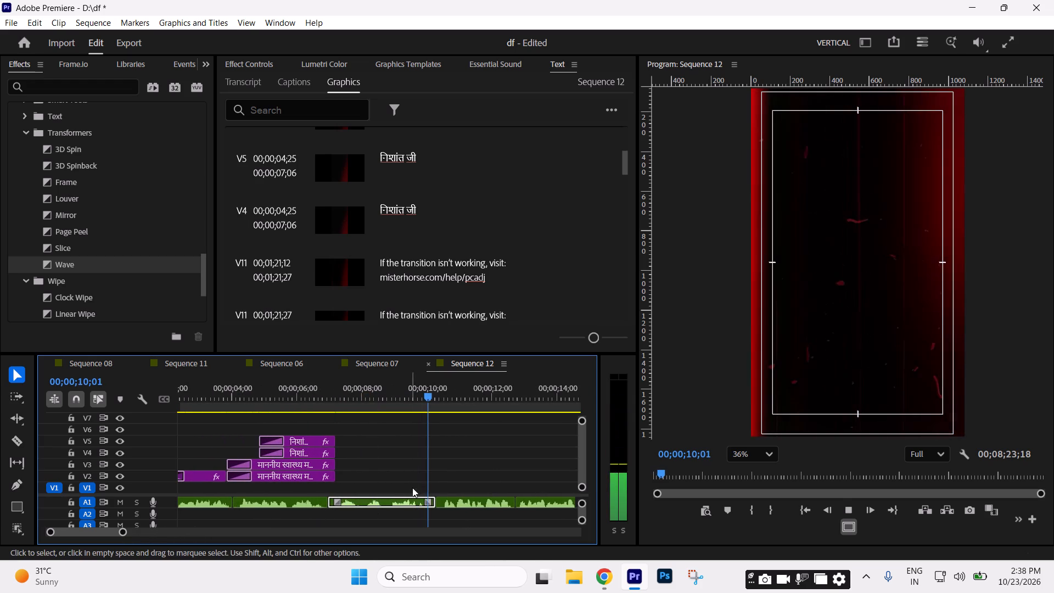
Stop the preview and save the project.
{"action": "left_click", "coordinate": [389, 461]}
{"action": "key", "text": "ctrl+s"}
{"action": "key", "text": "ctrl+s"}
{"action": "key", "text": "ctrl+s"}
{"action": "key", "text": "ctrl+s"}
{"action": "key", "text": "ctrl+s"}
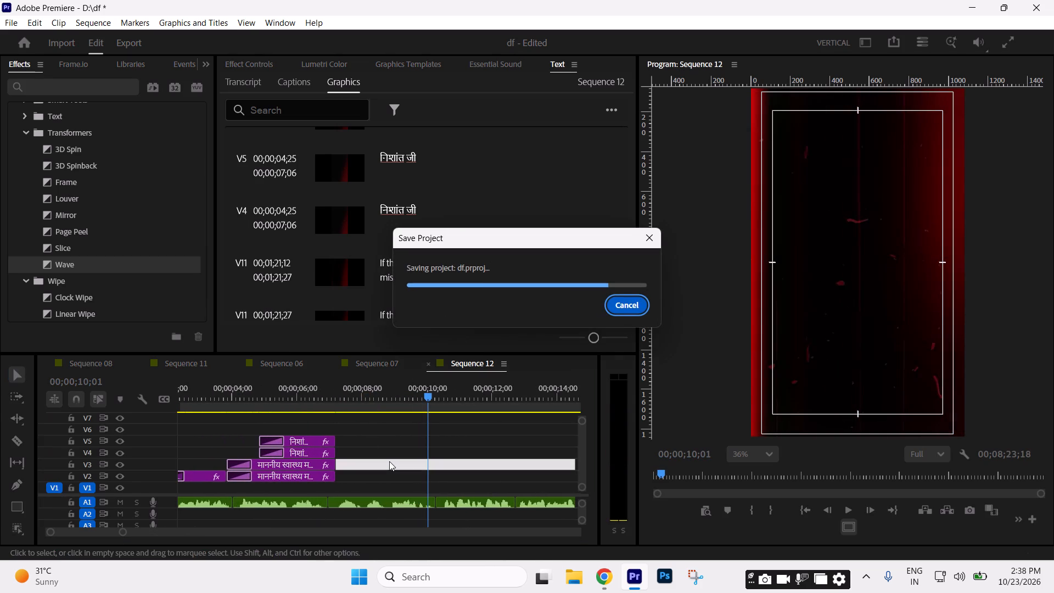
{"action": "key", "text": "ctrl+s"}
Play the section after the last title, and replay Sequence 12 from the beginning to review the opening titles.
{"action": "left_click_drag", "start_coordinate": [124, 535], "coordinate": [159, 536]}
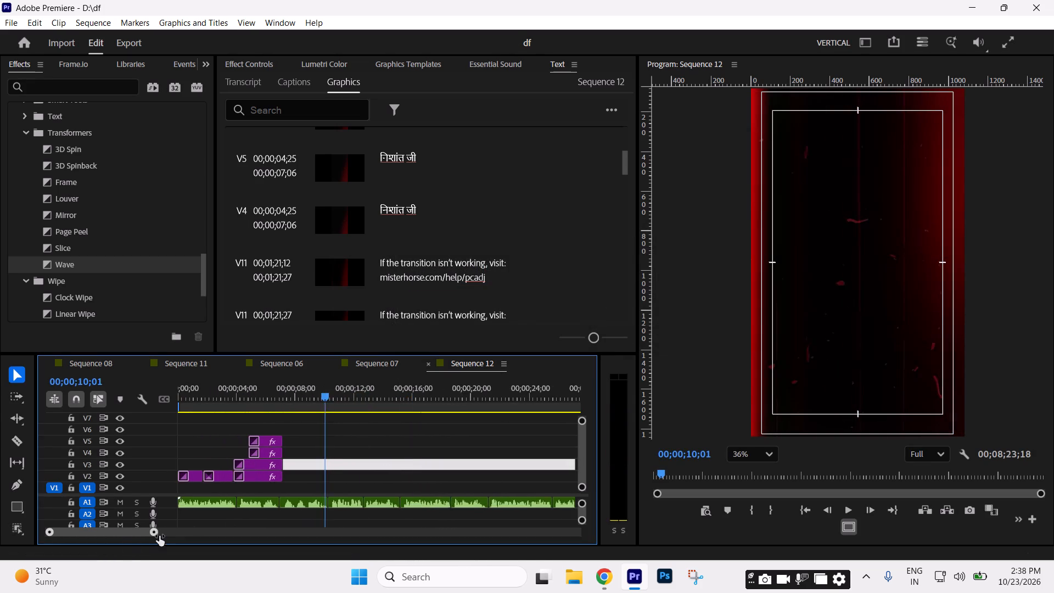
{"action": "left_click_drag", "start_coordinate": [159, 536], "coordinate": [147, 538]}
{"action": "left_click", "coordinate": [395, 467]}
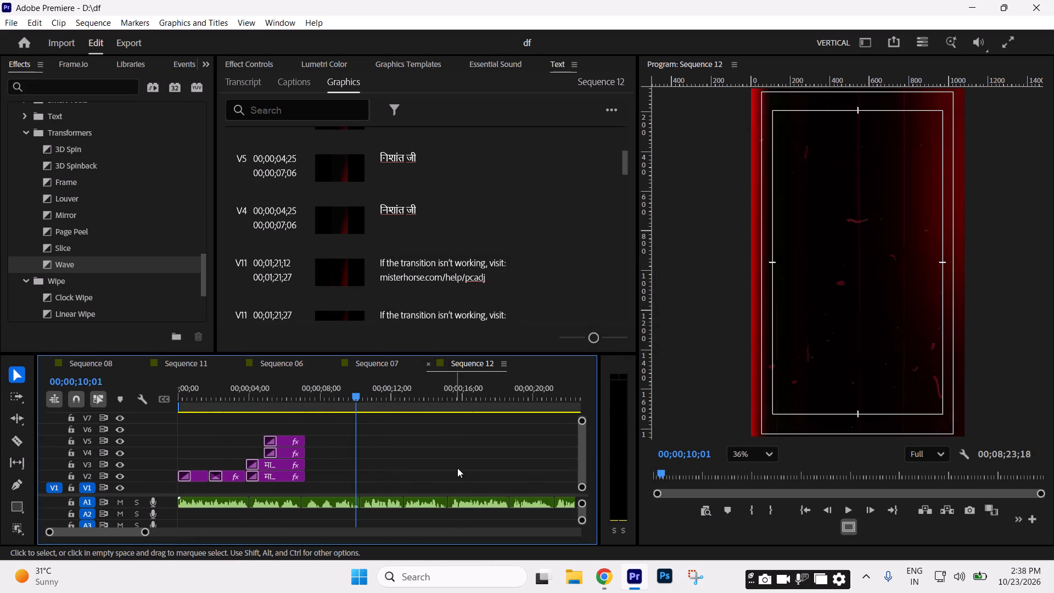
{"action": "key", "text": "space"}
{"action": "left_click_drag", "start_coordinate": [144, 532], "coordinate": [287, 530]}
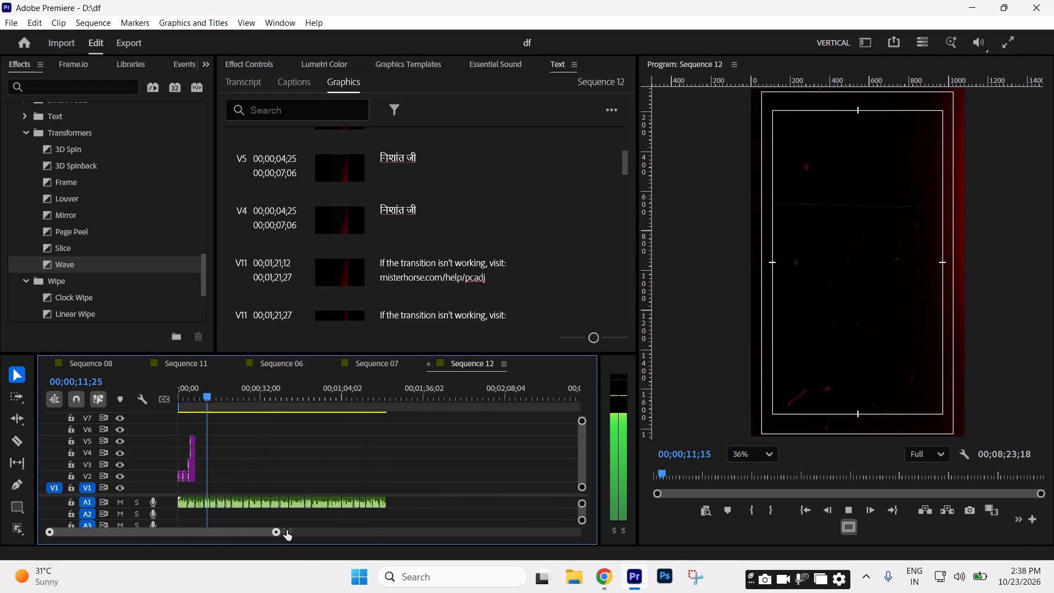
{"action": "left_click_drag", "start_coordinate": [287, 530], "coordinate": [381, 523]}
{"action": "left_click_drag", "start_coordinate": [200, 396], "coordinate": [43, 423]}
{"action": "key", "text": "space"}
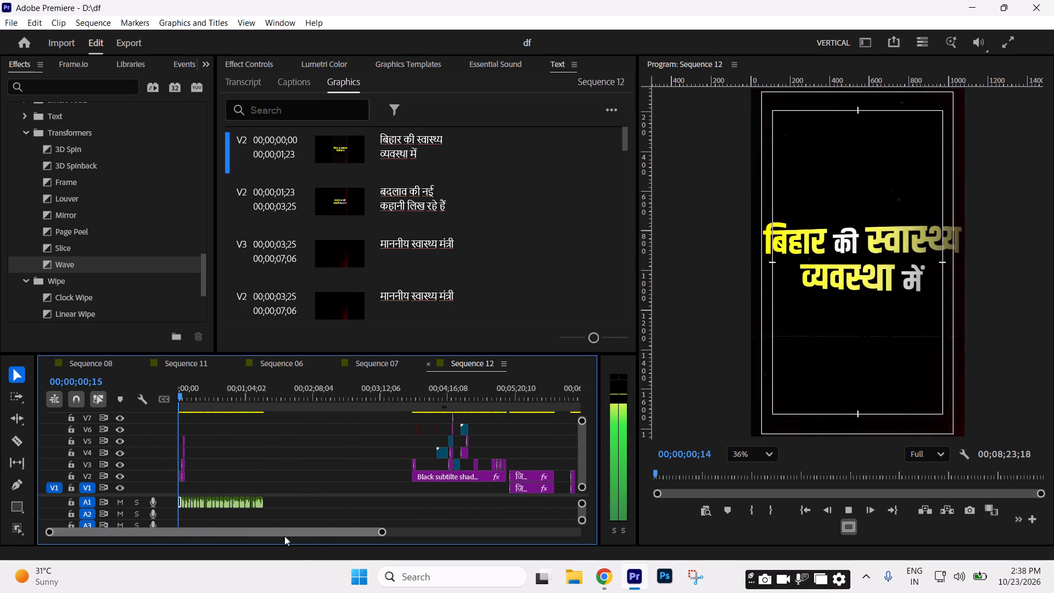
{"action": "left_click_drag", "start_coordinate": [379, 533], "coordinate": [154, 533]}
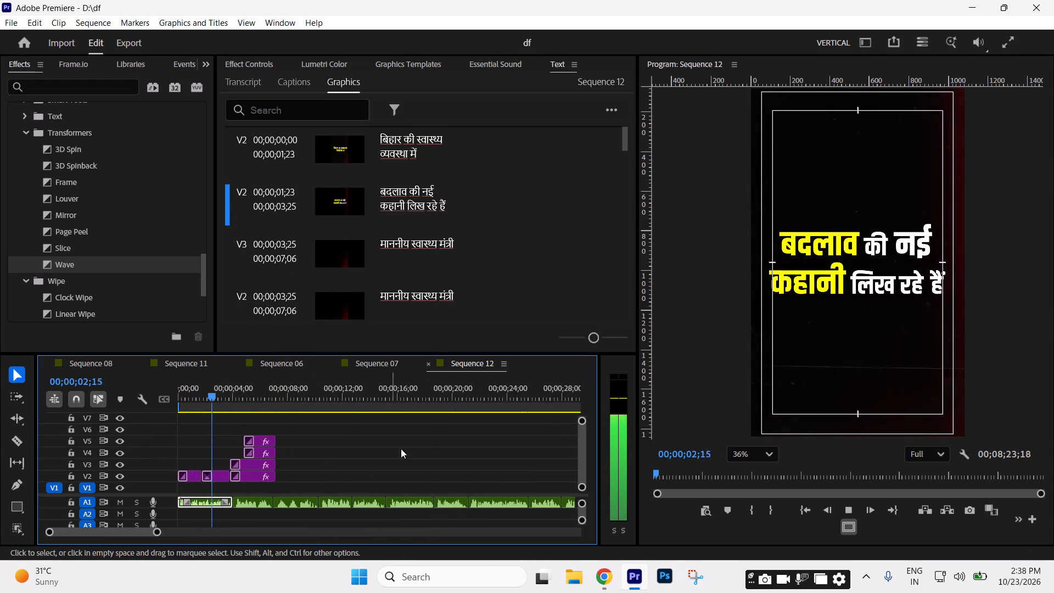
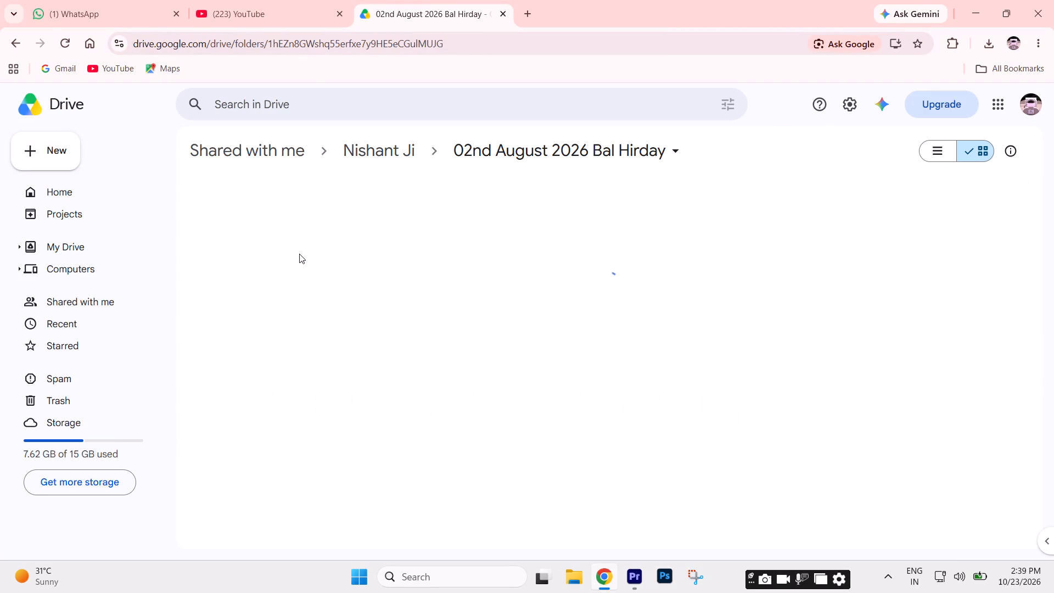
In the 02nd August 2026 Bal Hirday folder on Google Drive, open the Video subfolder and look through its clips and photos.
{"action": "scroll", "coordinate": [405, 278], "scroll_direction": "down", "scroll_amount": 4}
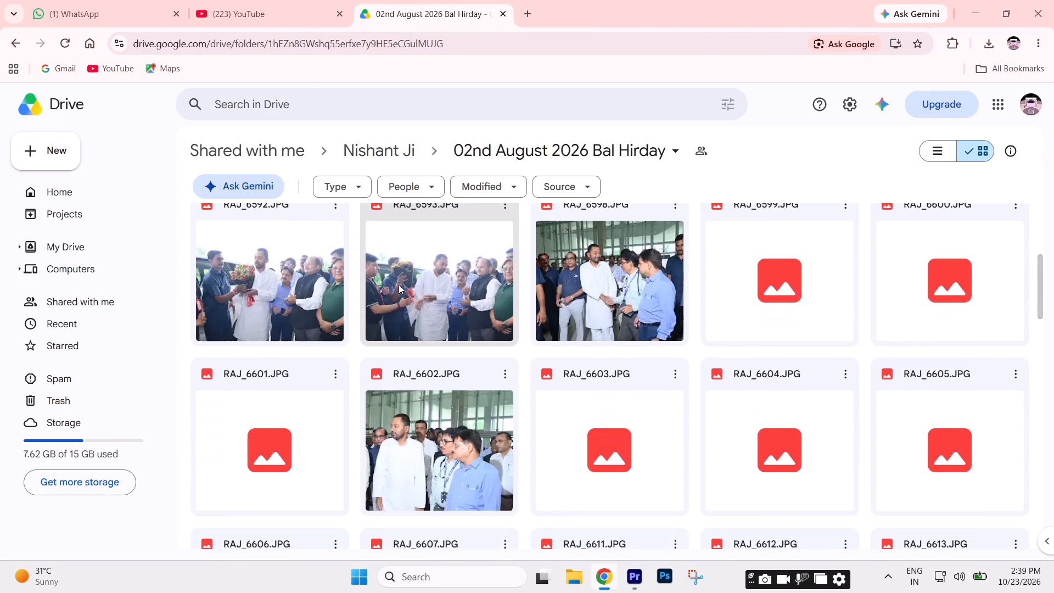
{"action": "scroll", "coordinate": [399, 284], "scroll_direction": "up", "scroll_amount": 5}
{"action": "double_click", "coordinate": [268, 258]}
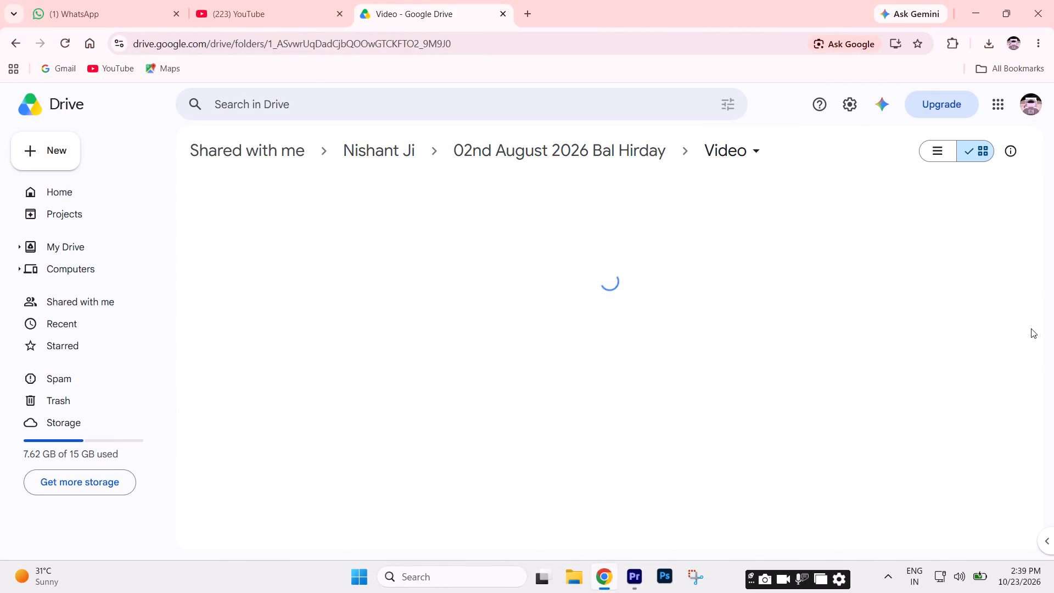
{"action": "scroll", "coordinate": [598, 342], "scroll_direction": "down", "scroll_amount": 5}
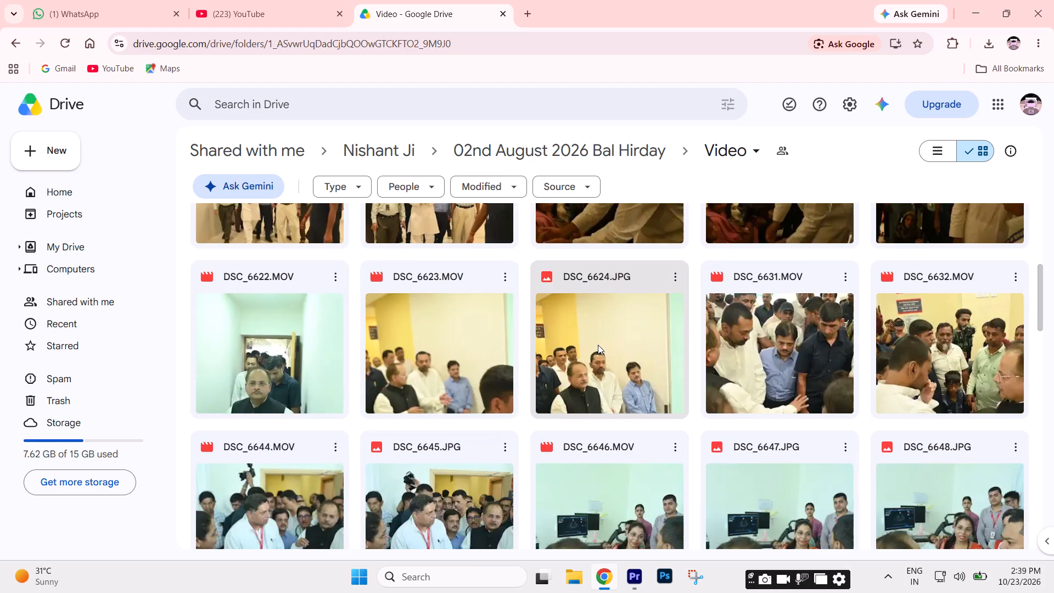
Look through the Video folder of 02nd August 2026 Bal Hirday for usable health-related footage, and return to the list of event folders.
{"action": "scroll", "coordinate": [598, 345], "scroll_direction": "down", "scroll_amount": 16}
{"action": "scroll", "coordinate": [596, 348], "scroll_direction": "down", "scroll_amount": 5}
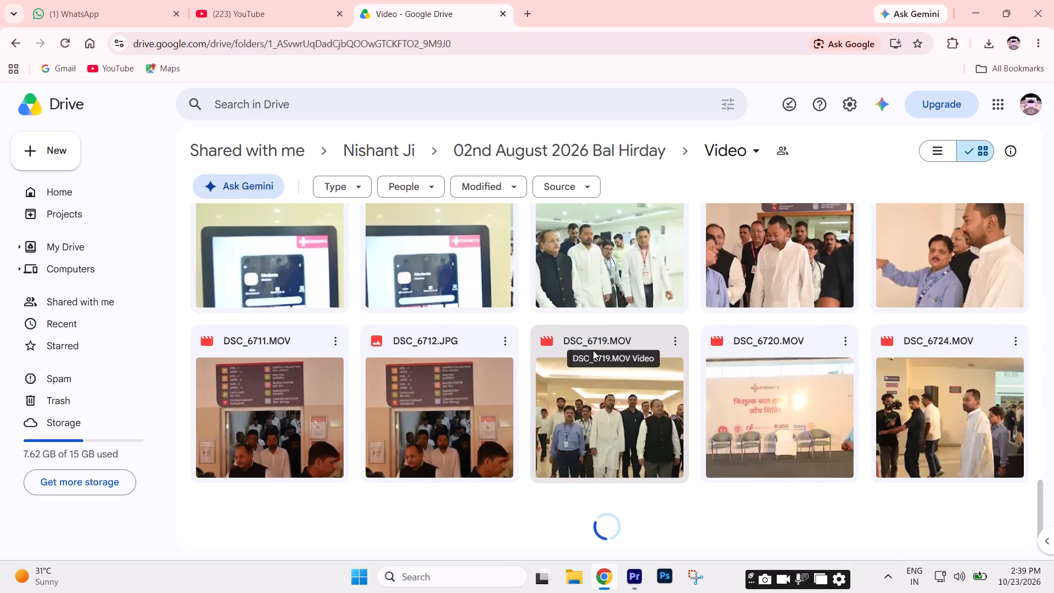
{"action": "scroll", "coordinate": [743, 351], "scroll_direction": "down", "scroll_amount": 10}
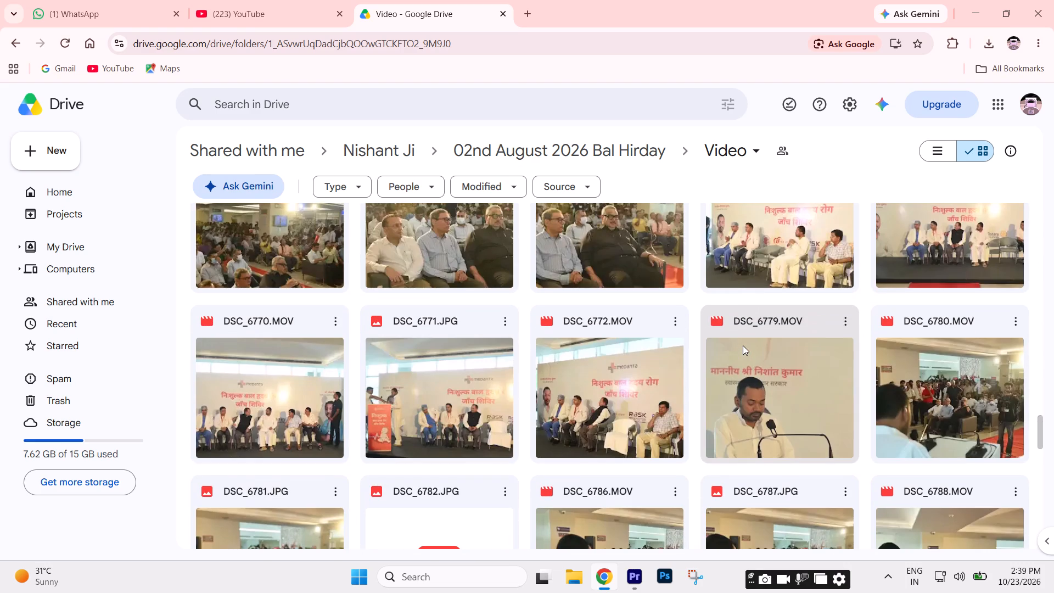
{"action": "scroll", "coordinate": [743, 345], "scroll_direction": "down", "scroll_amount": 16}
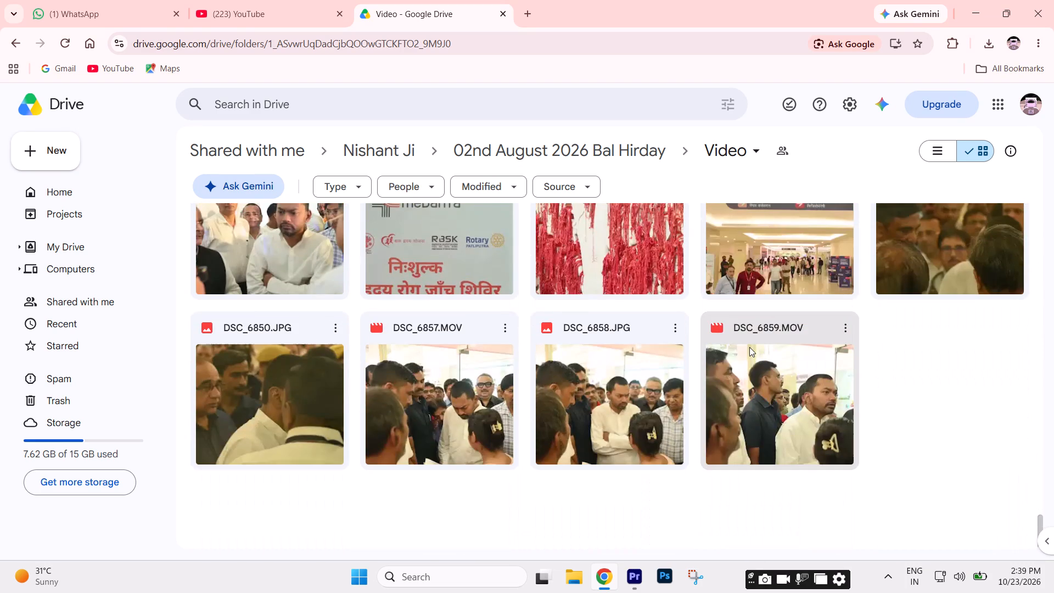
{"action": "scroll", "coordinate": [749, 347], "scroll_direction": "down", "scroll_amount": 4}
{"action": "scroll", "coordinate": [749, 347], "scroll_direction": "up", "scroll_amount": 4}
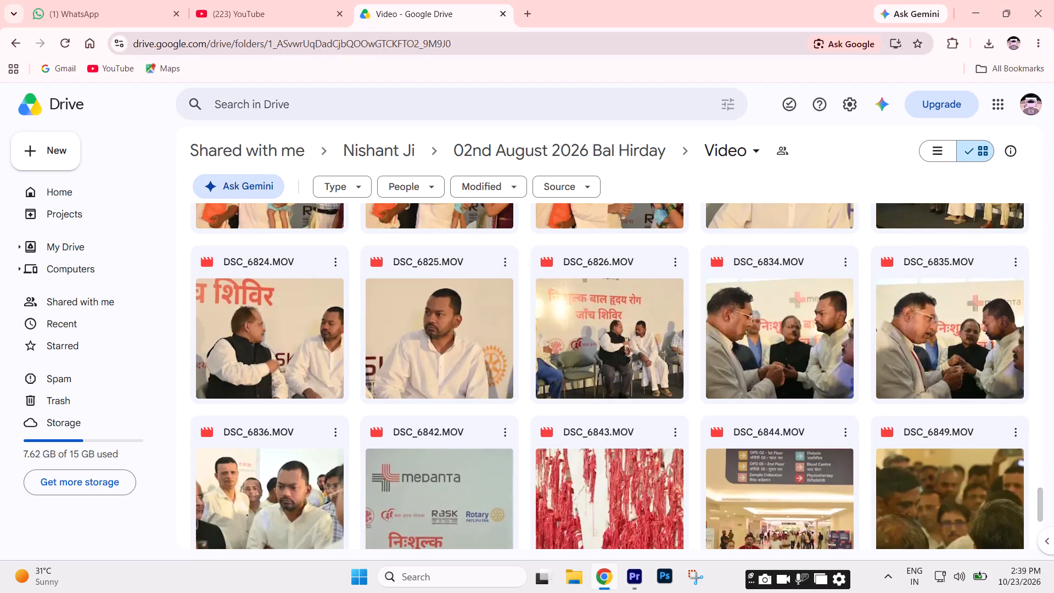
{"action": "left_click", "coordinate": [12, 41]}
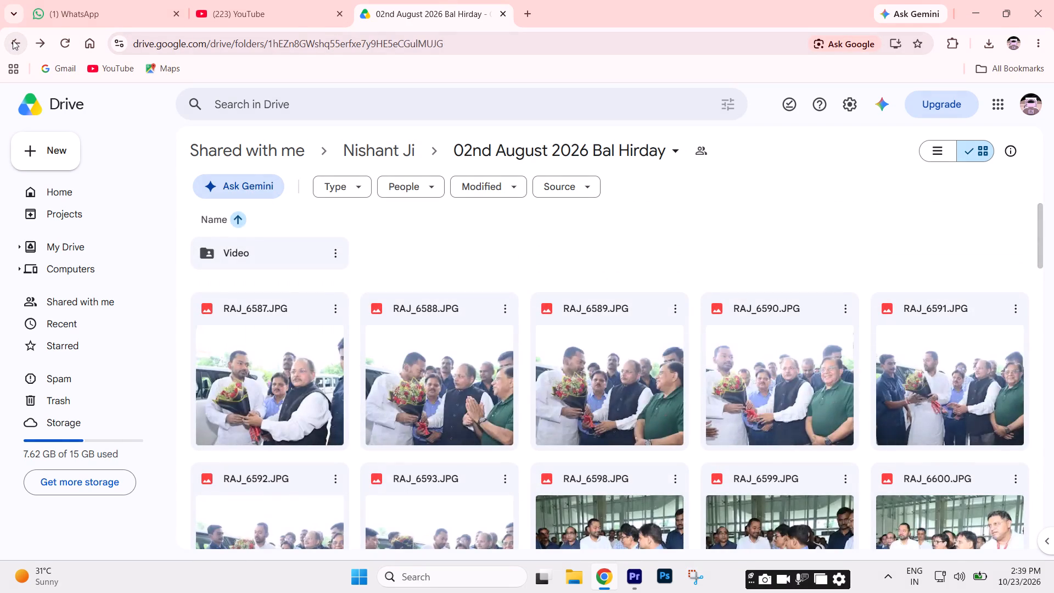
{"action": "left_click", "coordinate": [13, 40]}
Look through the Video folder of 02nd September 2026 Urja Bhawan, Shastrinagar for usable footage, and return to the event folders.
{"action": "double_click", "coordinate": [461, 259]}
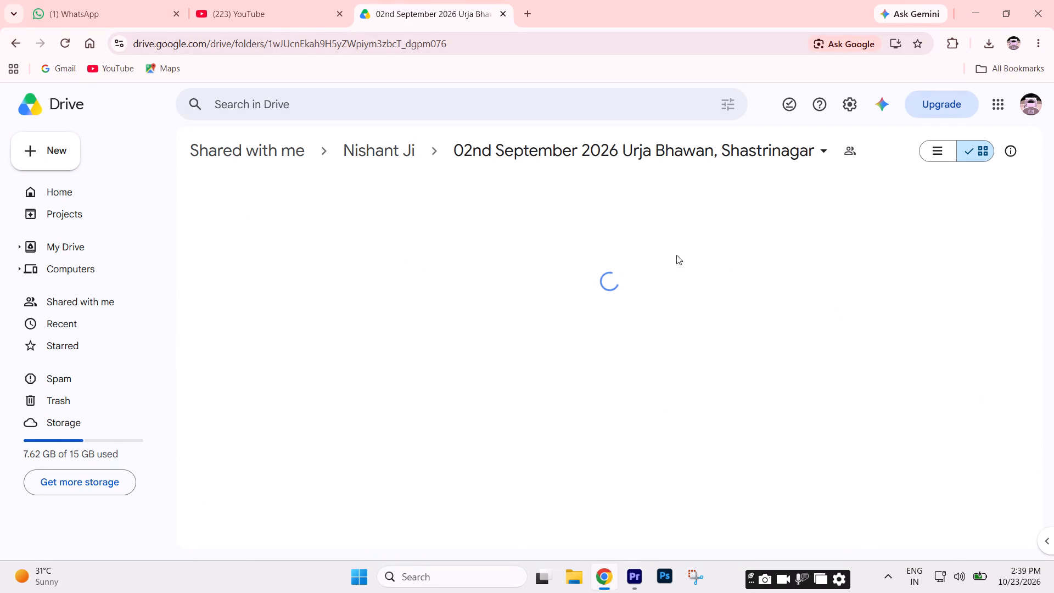
{"action": "double_click", "coordinate": [283, 268]}
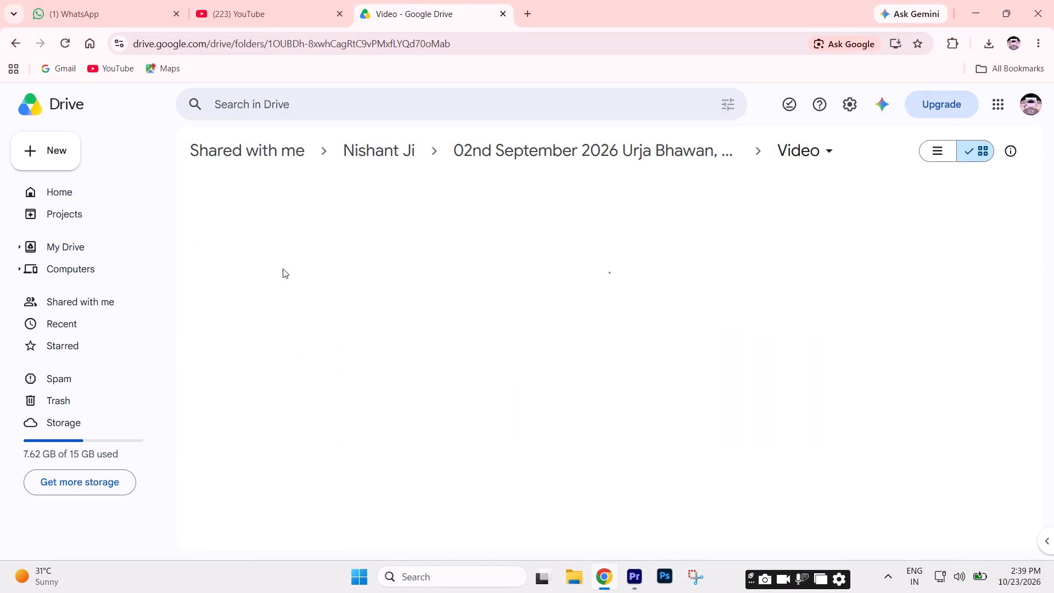
{"action": "scroll", "coordinate": [642, 269], "scroll_direction": "down", "scroll_amount": 6}
{"action": "scroll", "coordinate": [644, 269], "scroll_direction": "up", "scroll_amount": 3}
{"action": "scroll", "coordinate": [644, 269], "scroll_direction": "down", "scroll_amount": 4}
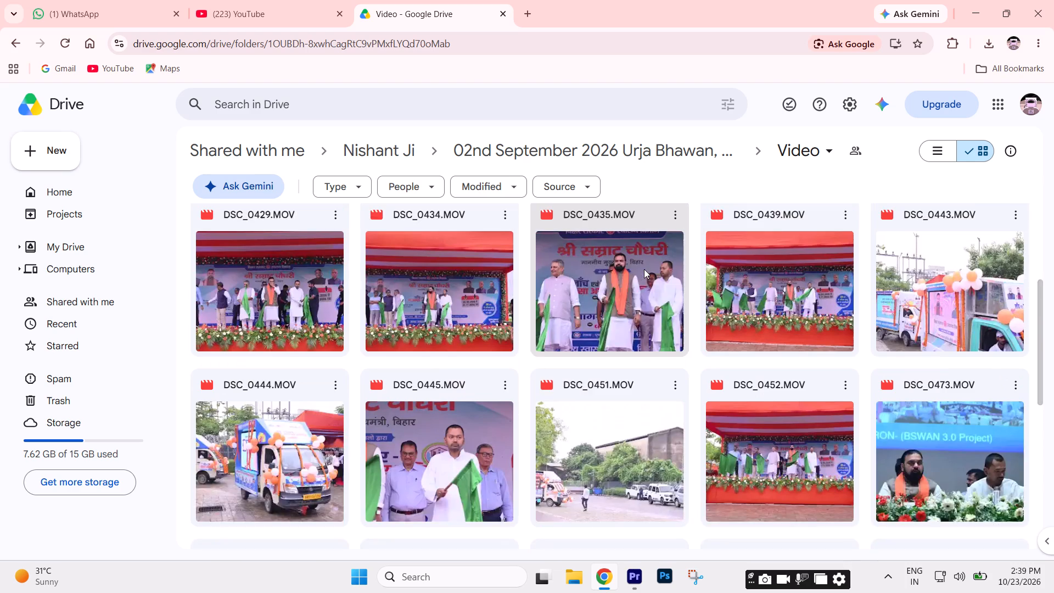
{"action": "scroll", "coordinate": [644, 269], "scroll_direction": "down", "scroll_amount": 9}
{"action": "scroll", "coordinate": [645, 269], "scroll_direction": "up", "scroll_amount": 4}
{"action": "scroll", "coordinate": [645, 269], "scroll_direction": "down", "scroll_amount": 6}
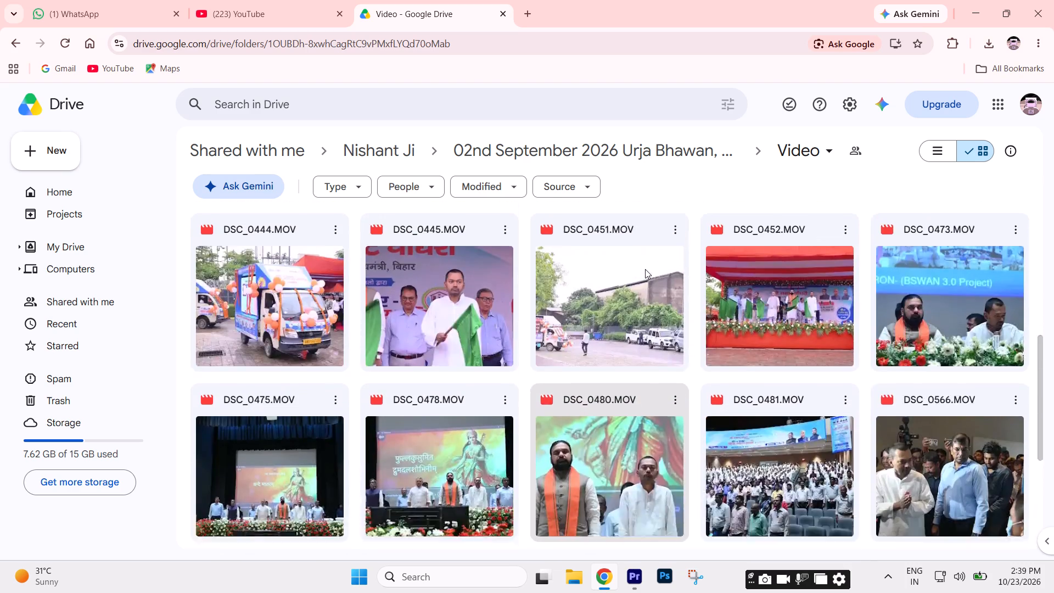
{"action": "scroll", "coordinate": [645, 269], "scroll_direction": "down", "scroll_amount": 2}
{"action": "scroll", "coordinate": [645, 269], "scroll_direction": "up", "scroll_amount": 13}
{"action": "left_click", "coordinate": [24, 46]}
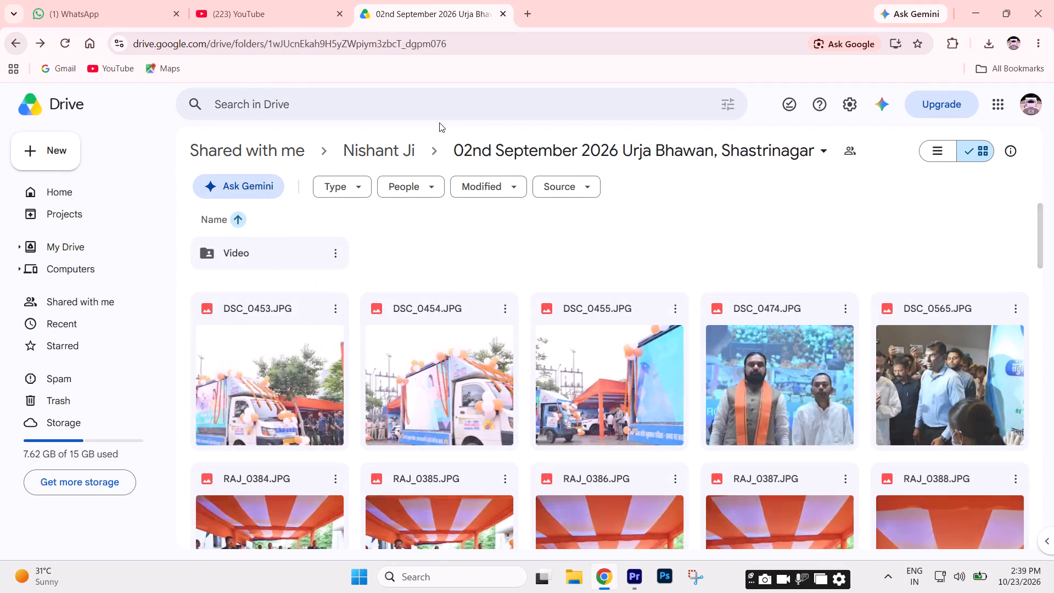
{"action": "left_click", "coordinate": [12, 40]}
Check the Video folder of Bhabha Atomic Center Muzaffarpur inside 03rd September 2026, and return to the date folder.
{"action": "double_click", "coordinate": [640, 244]}
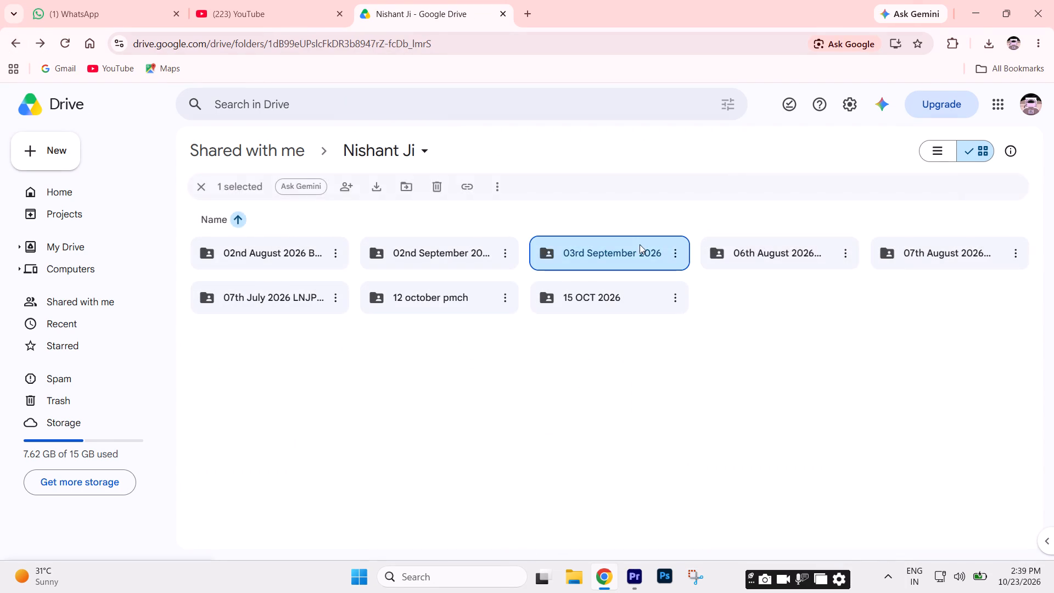
{"action": "double_click", "coordinate": [227, 256]}
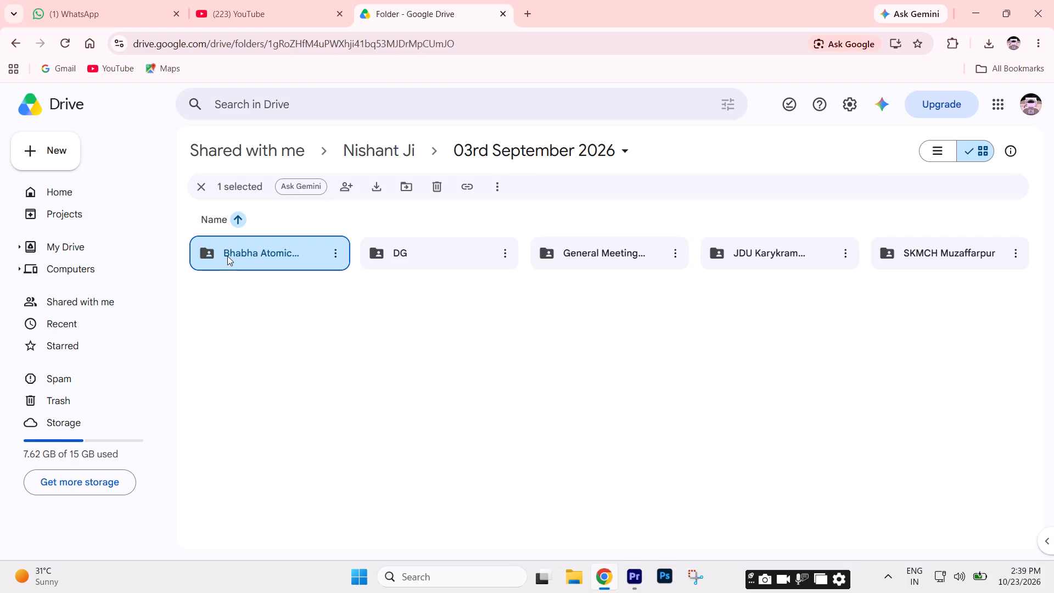
{"action": "left_click", "coordinate": [274, 254]}
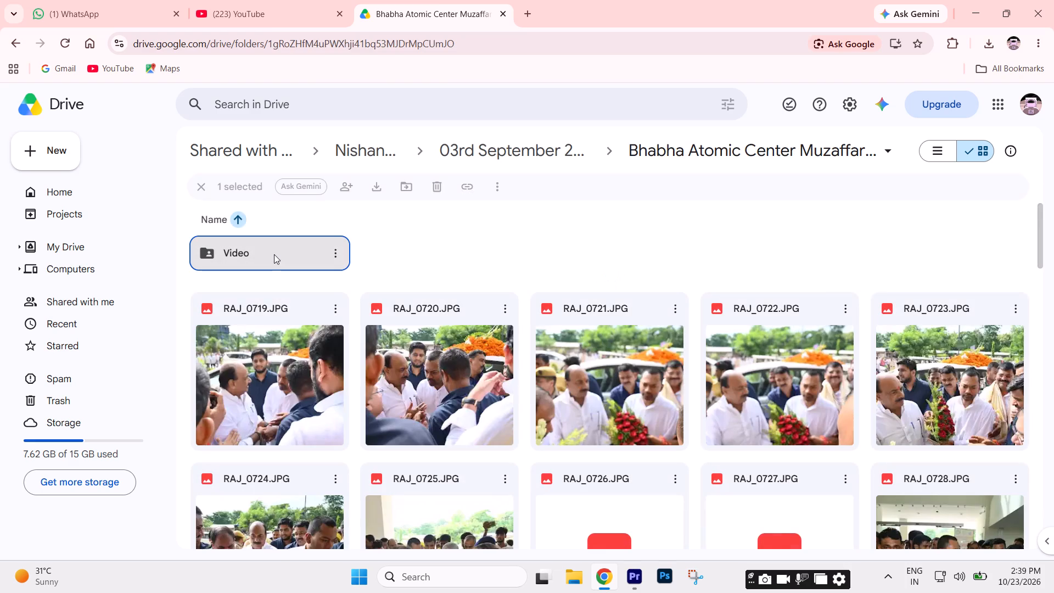
{"action": "left_click", "coordinate": [274, 254]}
{"action": "scroll", "coordinate": [744, 278], "scroll_direction": "down", "scroll_amount": 3}
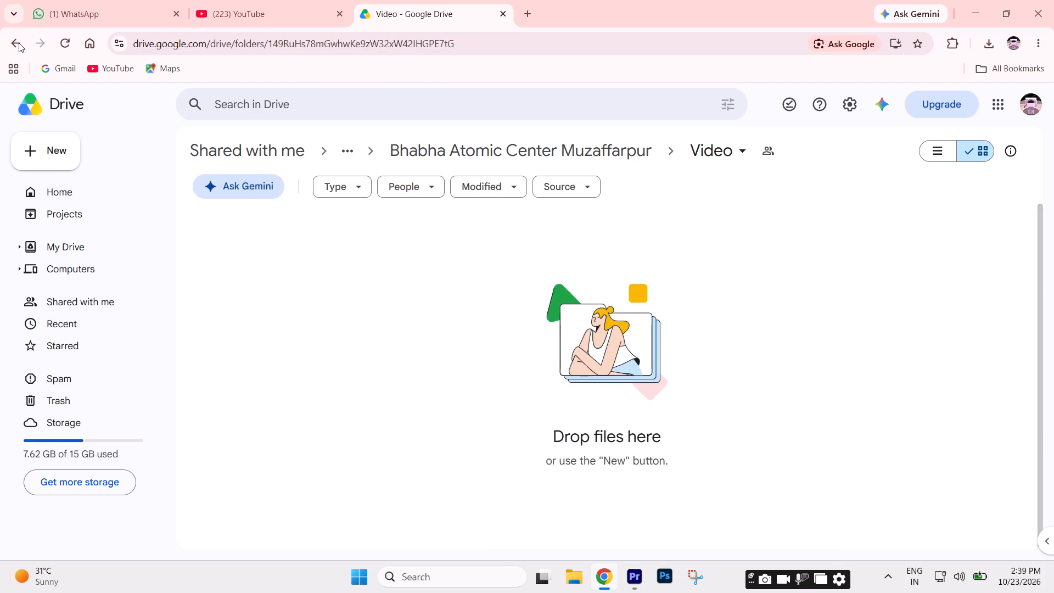
{"action": "left_click", "coordinate": [19, 43]}
{"action": "left_click", "coordinate": [19, 43]}
Look through the DG folder's Video clips from 03rd September 2026 for footage of a hospital ward.
{"action": "double_click", "coordinate": [450, 248]}
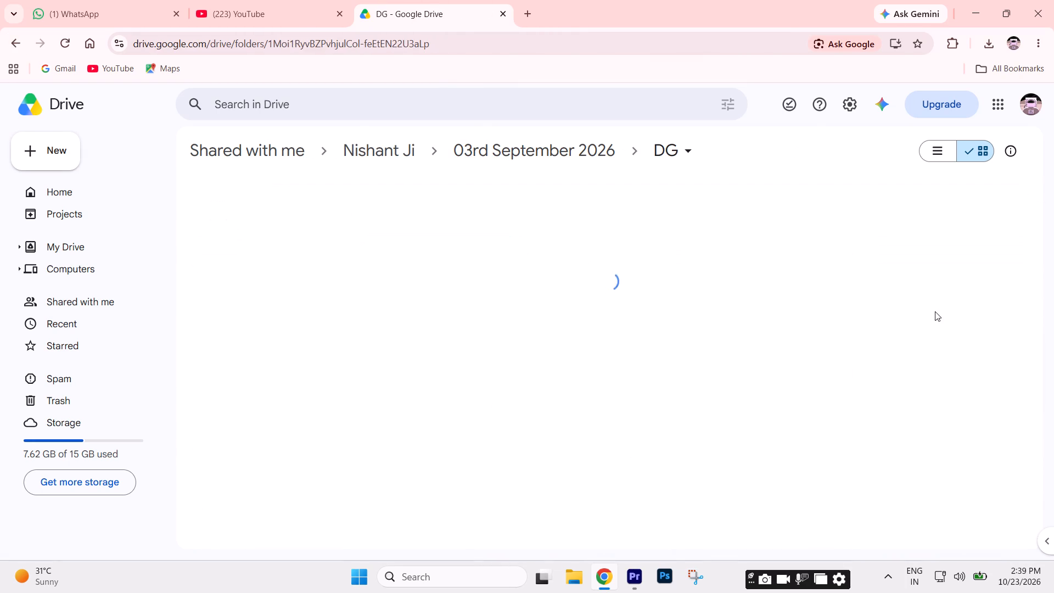
{"action": "double_click", "coordinate": [280, 258]}
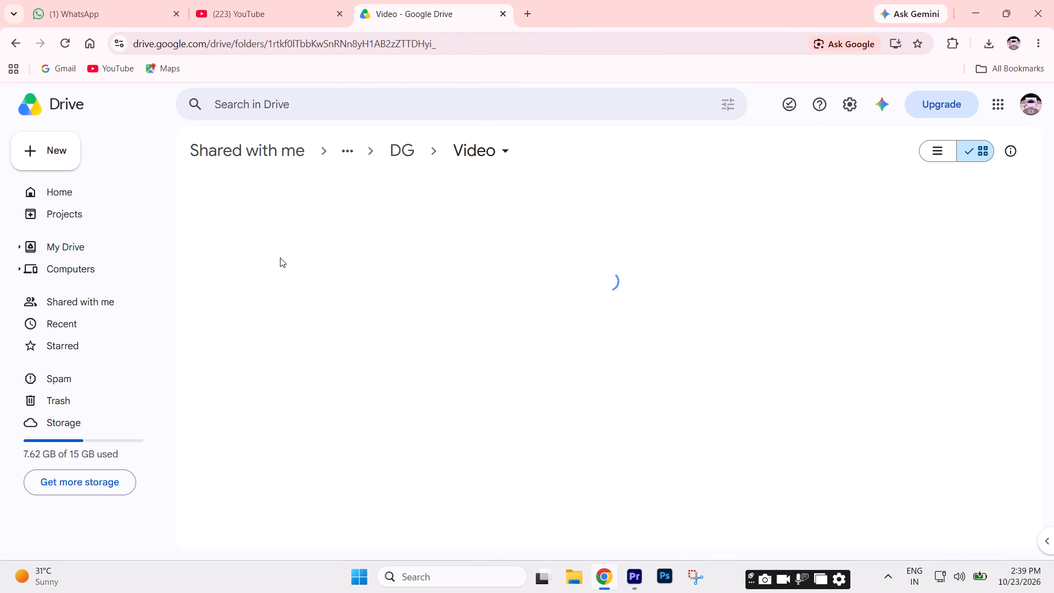
{"action": "scroll", "coordinate": [271, 263], "scroll_direction": "down", "scroll_amount": 6}
{"action": "scroll", "coordinate": [542, 332], "scroll_direction": "down", "scroll_amount": 5}
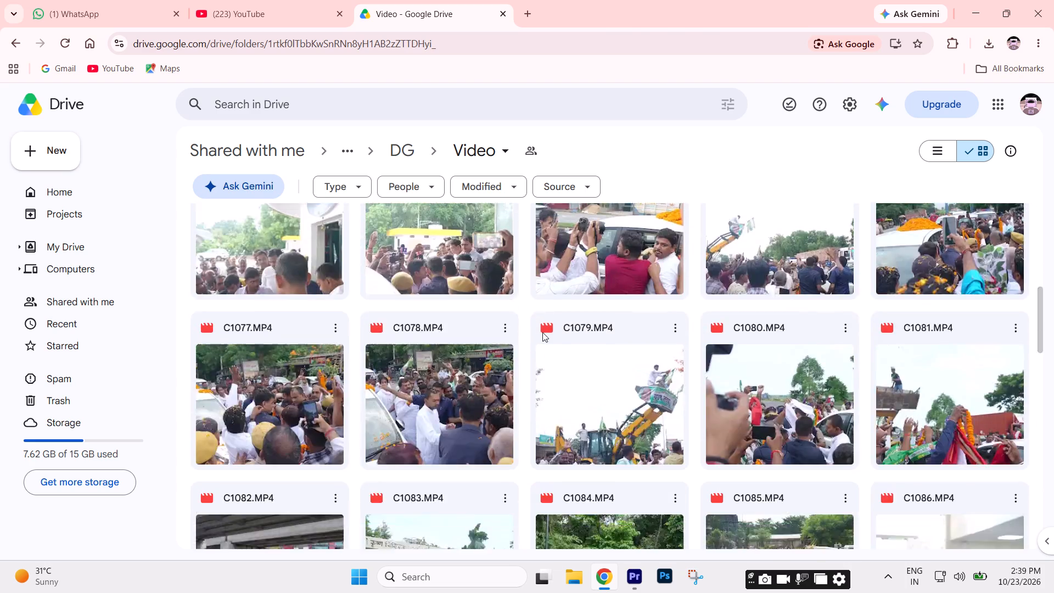
{"action": "scroll", "coordinate": [542, 332], "scroll_direction": "down", "scroll_amount": 16}
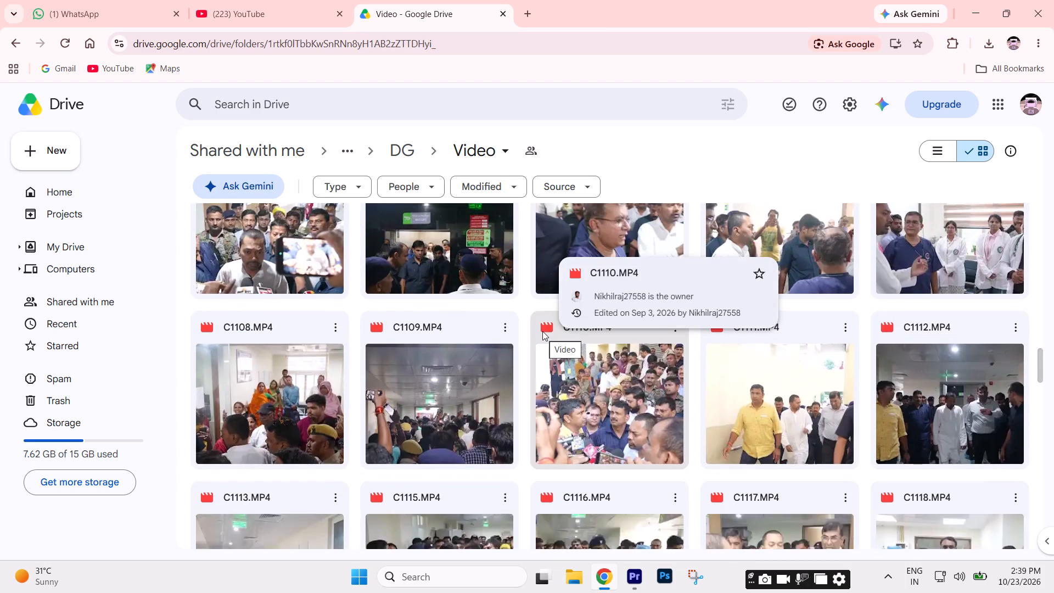
{"action": "scroll", "coordinate": [542, 331], "scroll_direction": "down", "scroll_amount": 14}
{"action": "scroll", "coordinate": [536, 329], "scroll_direction": "down", "scroll_amount": 9}
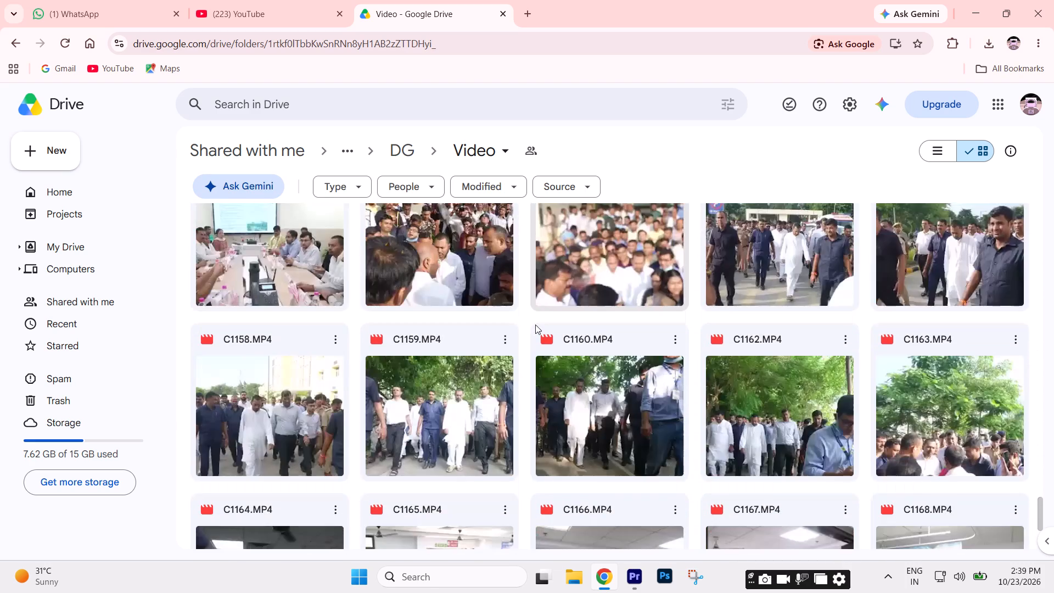
{"action": "scroll", "coordinate": [535, 325], "scroll_direction": "down", "scroll_amount": 15}
{"action": "scroll", "coordinate": [880, 326], "scroll_direction": "down", "scroll_amount": 6}
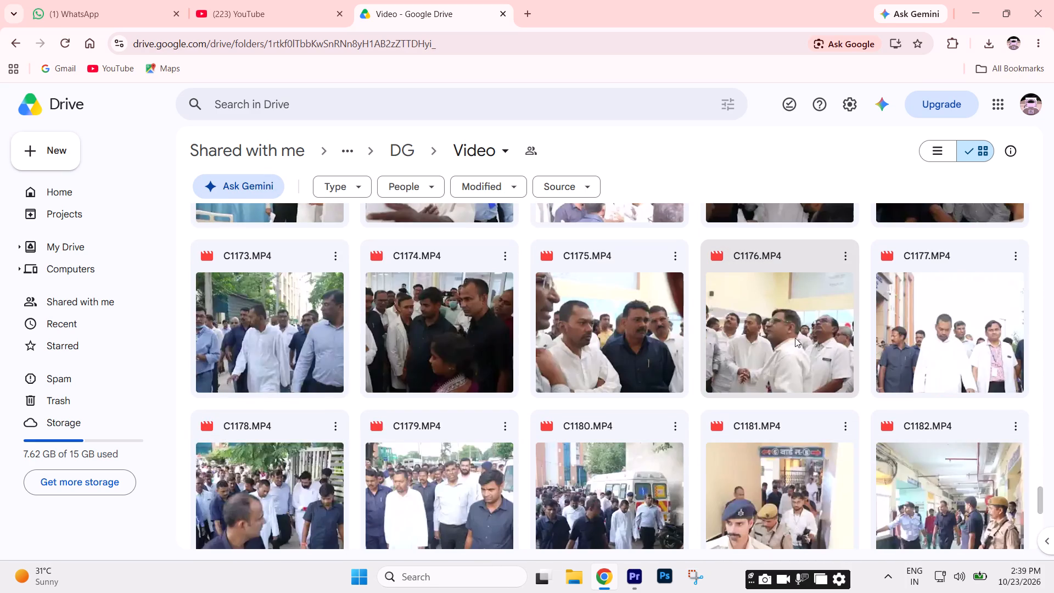
{"action": "scroll", "coordinate": [816, 342], "scroll_direction": "down", "scroll_amount": 5}
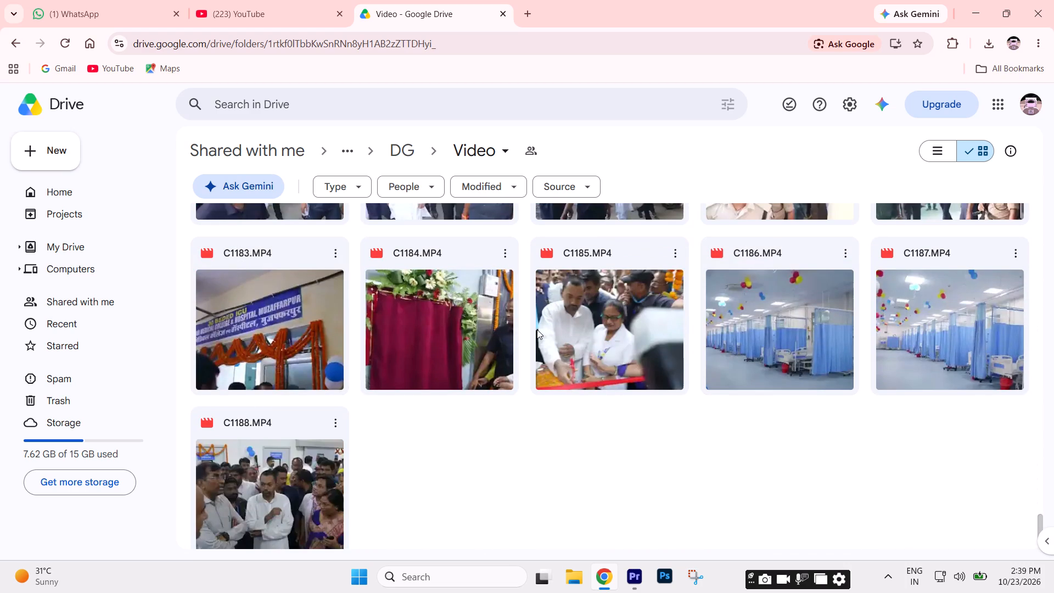
{"action": "scroll", "coordinate": [668, 381], "scroll_direction": "up", "scroll_amount": 2}
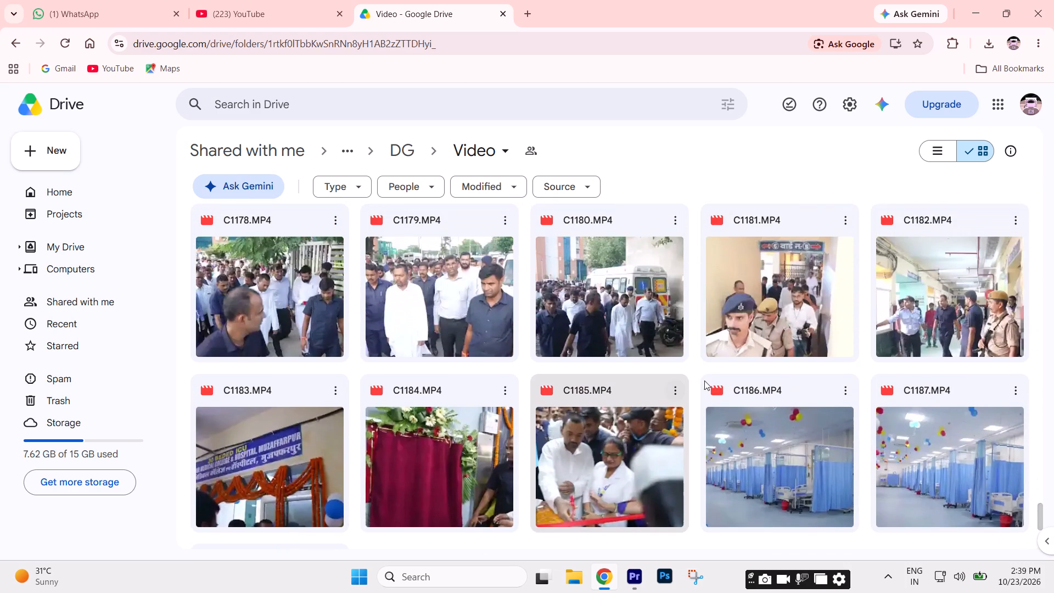
{"action": "scroll", "coordinate": [706, 381], "scroll_direction": "down", "scroll_amount": 2}
Open the hospital ward clip C1186.MP4, play it and download it.
{"action": "double_click", "coordinate": [763, 337]}
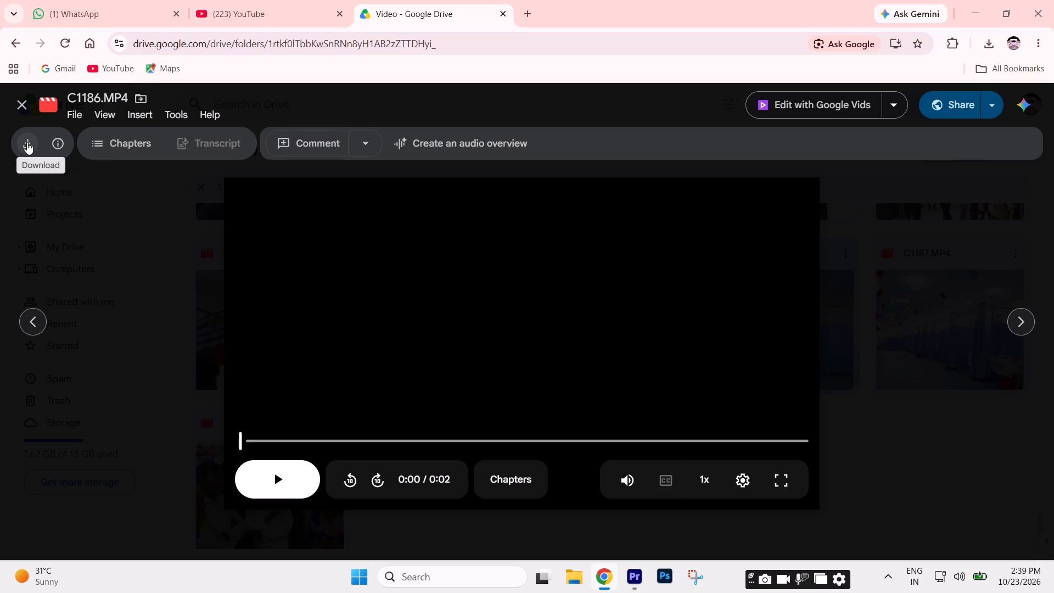
{"action": "left_click", "coordinate": [27, 142]}
{"action": "left_click", "coordinate": [285, 489]}
{"action": "left_click", "coordinate": [285, 489]}
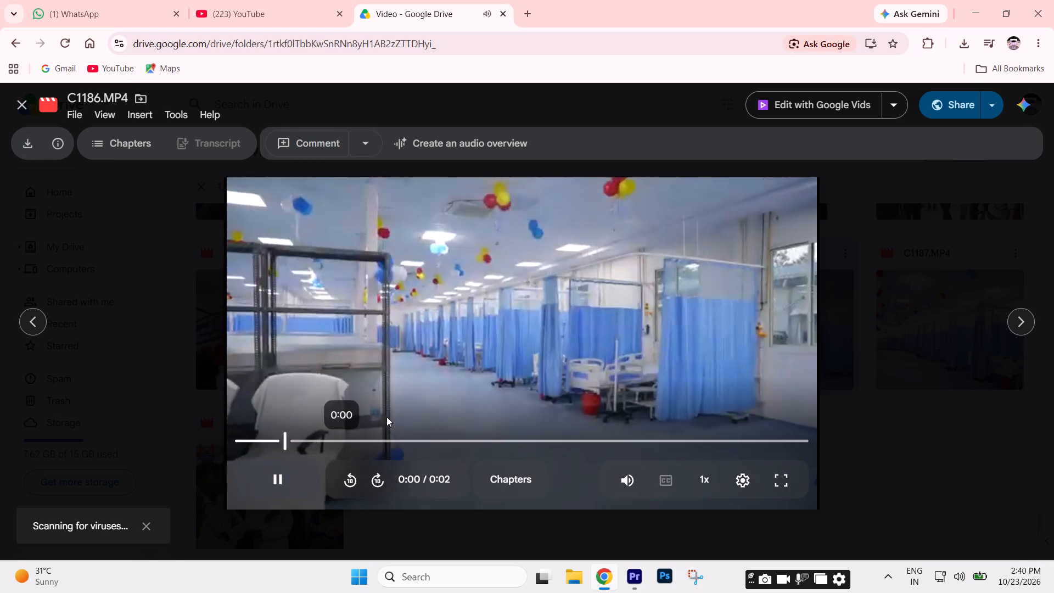
{"action": "left_click", "coordinate": [422, 402]}
{"action": "left_click", "coordinate": [25, 133]}
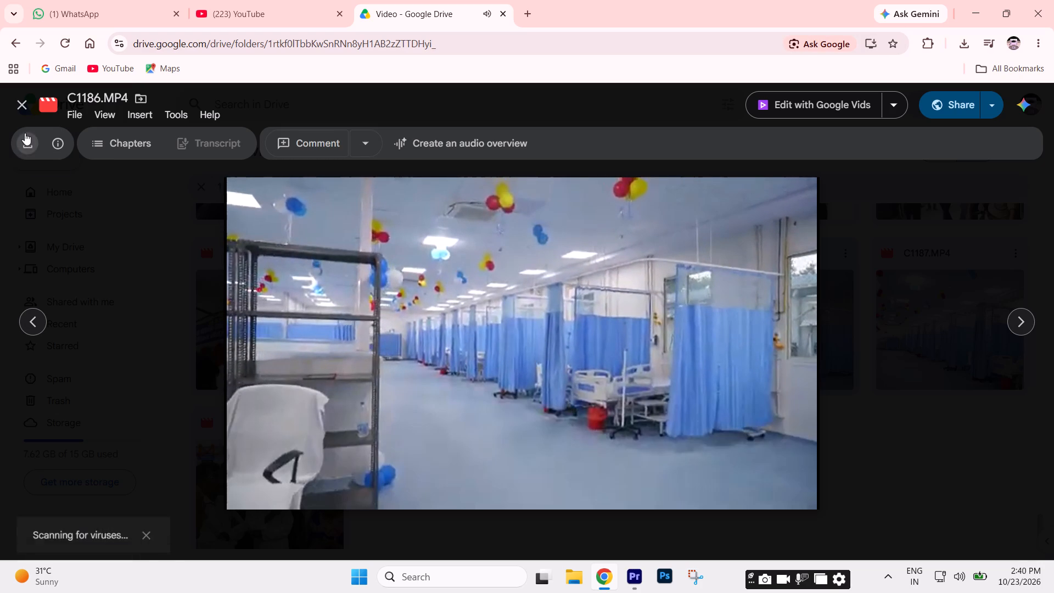
Go to the neighbouring ward clip C1187.MP4, preview it, check the recent downloads and download it.
{"action": "left_click", "coordinate": [1023, 326]}
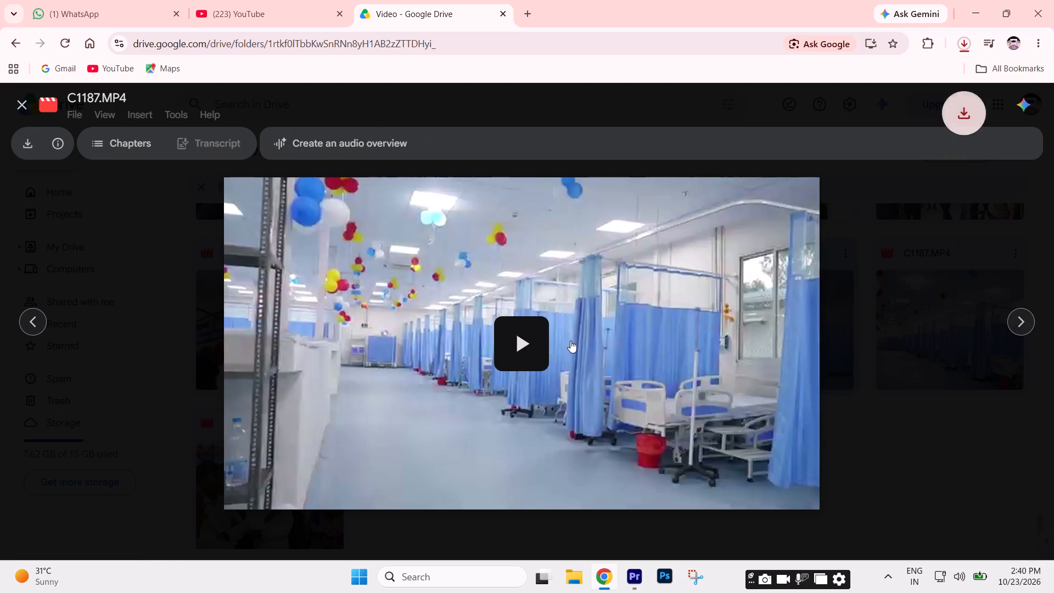
{"action": "left_click", "coordinate": [530, 340]}
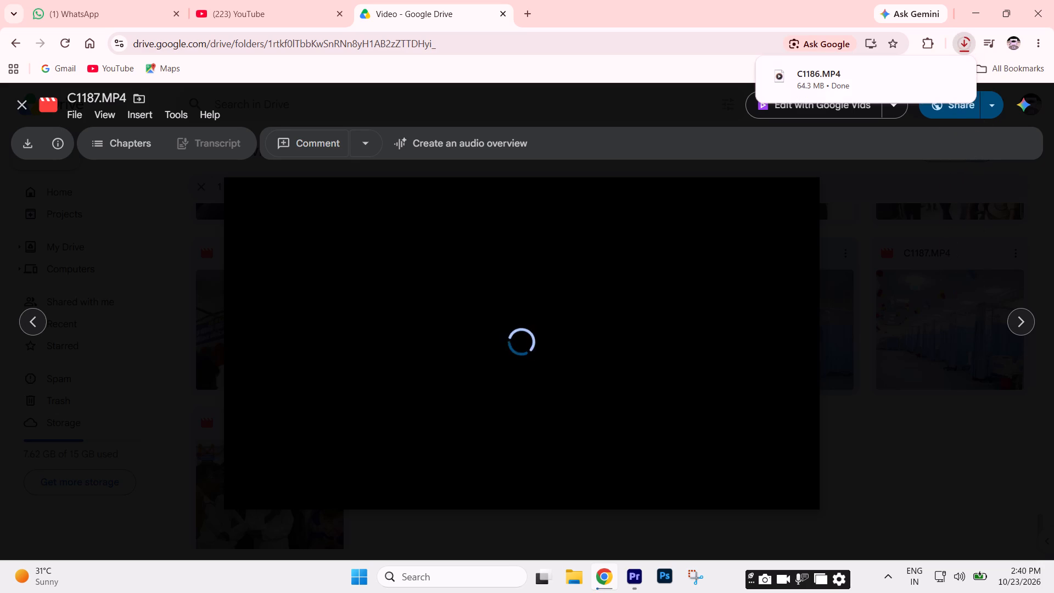
{"action": "left_click", "coordinate": [616, 371]}
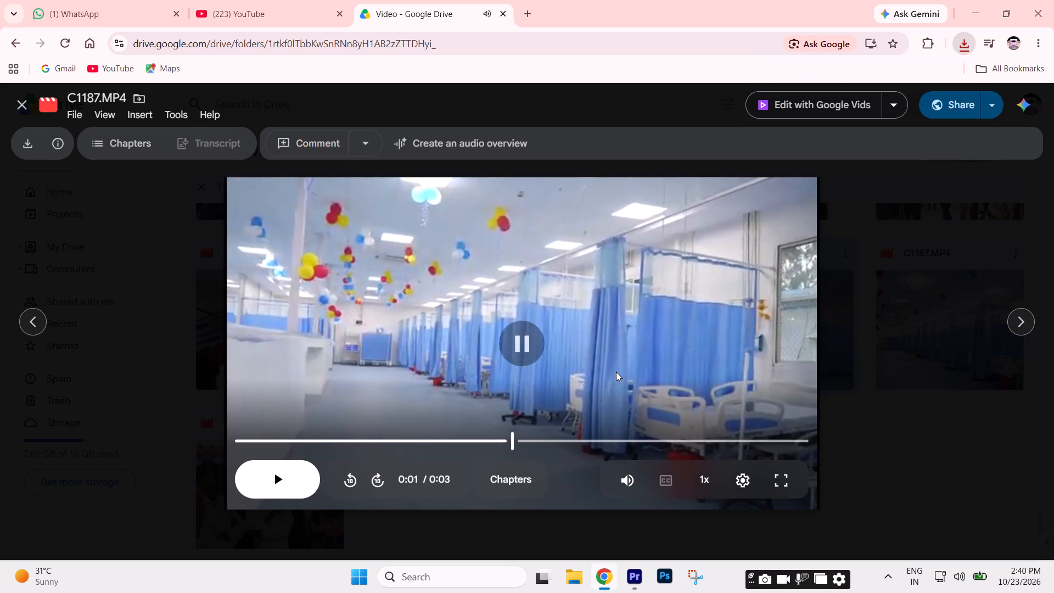
{"action": "left_click", "coordinate": [966, 38]}
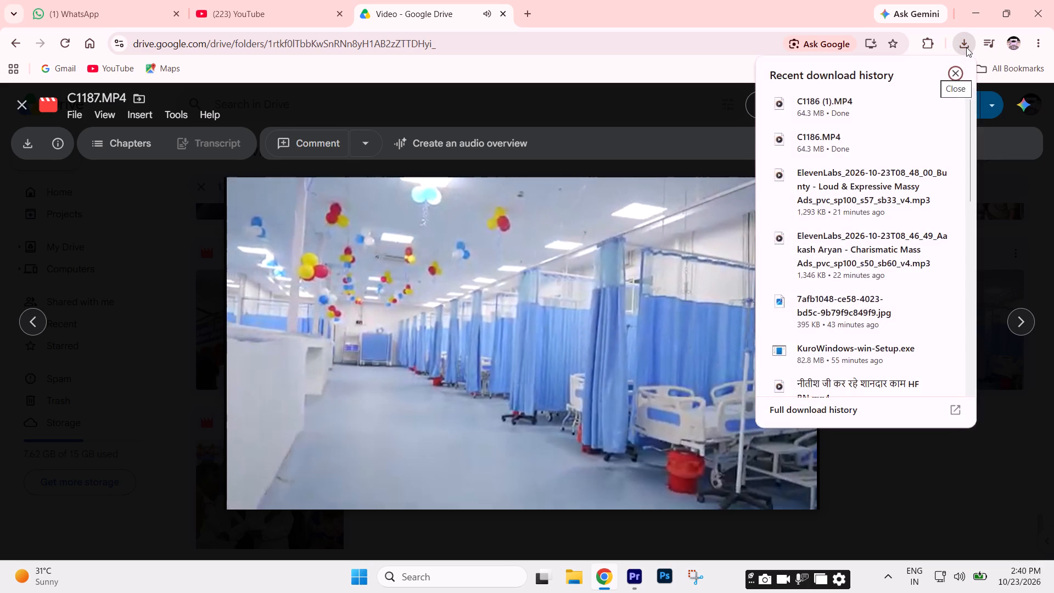
{"action": "left_click", "coordinate": [966, 47]}
{"action": "left_click", "coordinate": [25, 138]}
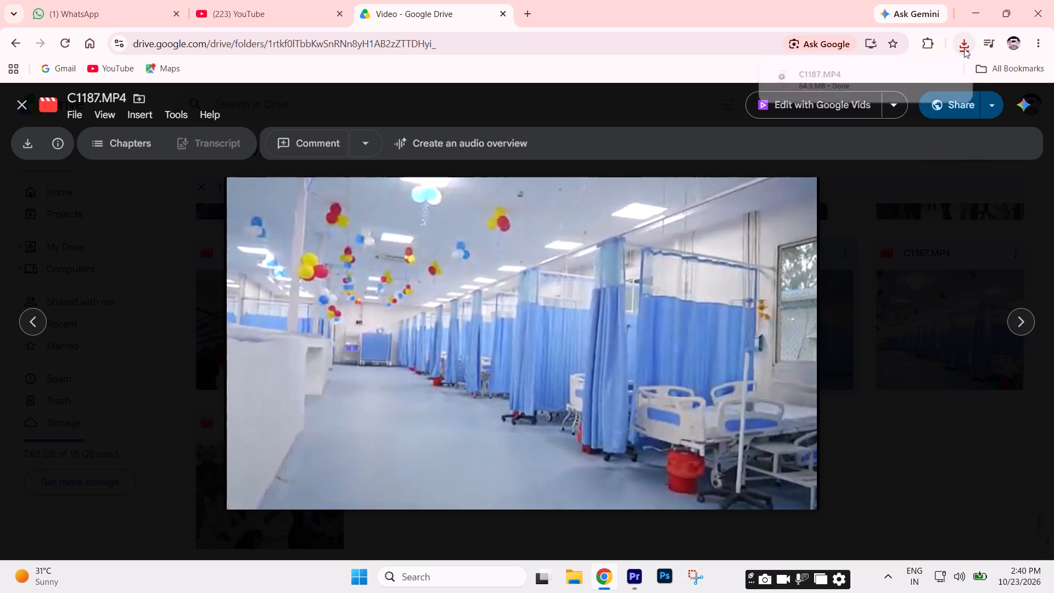
Bring the downloaded C1187 clip from its folder into Premiere and place it at the start of V1 in Sequence 12.
{"action": "left_click", "coordinate": [924, 75]}
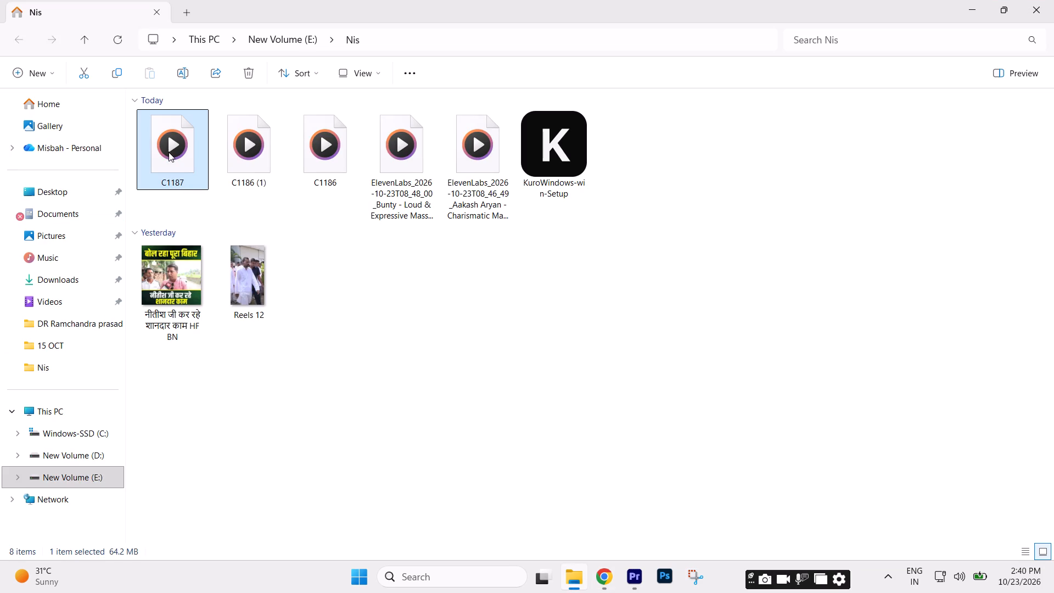
{"action": "left_click_drag", "start_coordinate": [169, 152], "coordinate": [636, 573]}
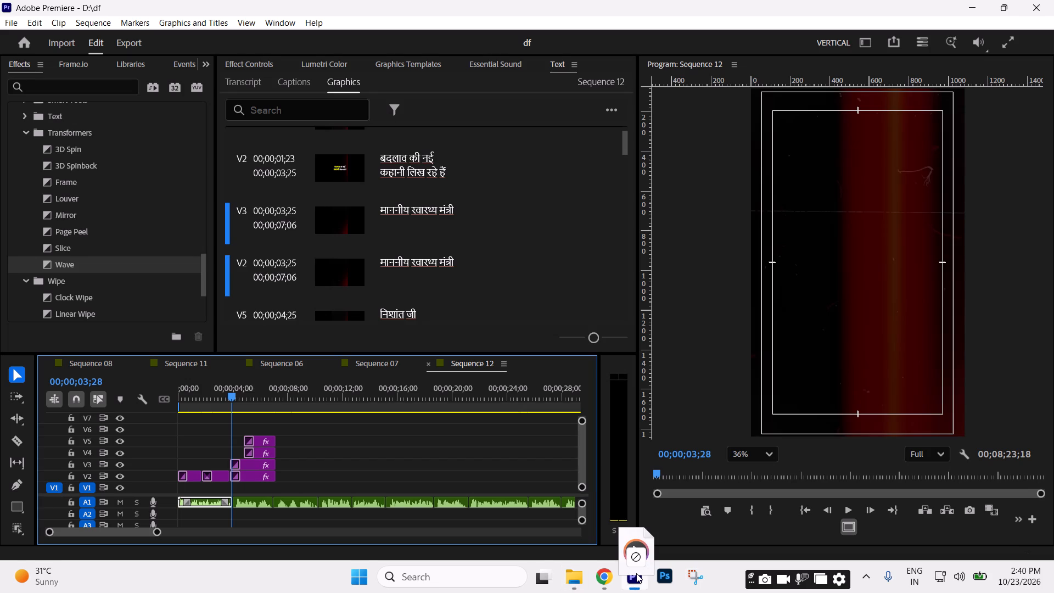
{"action": "left_click_drag", "start_coordinate": [636, 573], "coordinate": [399, 467]}
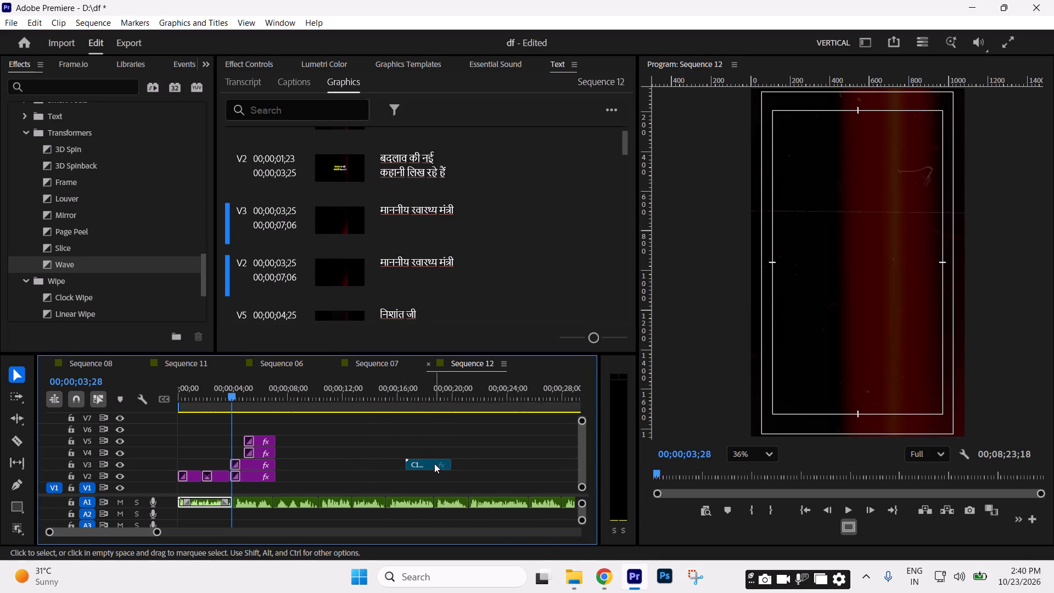
{"action": "left_click_drag", "start_coordinate": [434, 463], "coordinate": [186, 488]}
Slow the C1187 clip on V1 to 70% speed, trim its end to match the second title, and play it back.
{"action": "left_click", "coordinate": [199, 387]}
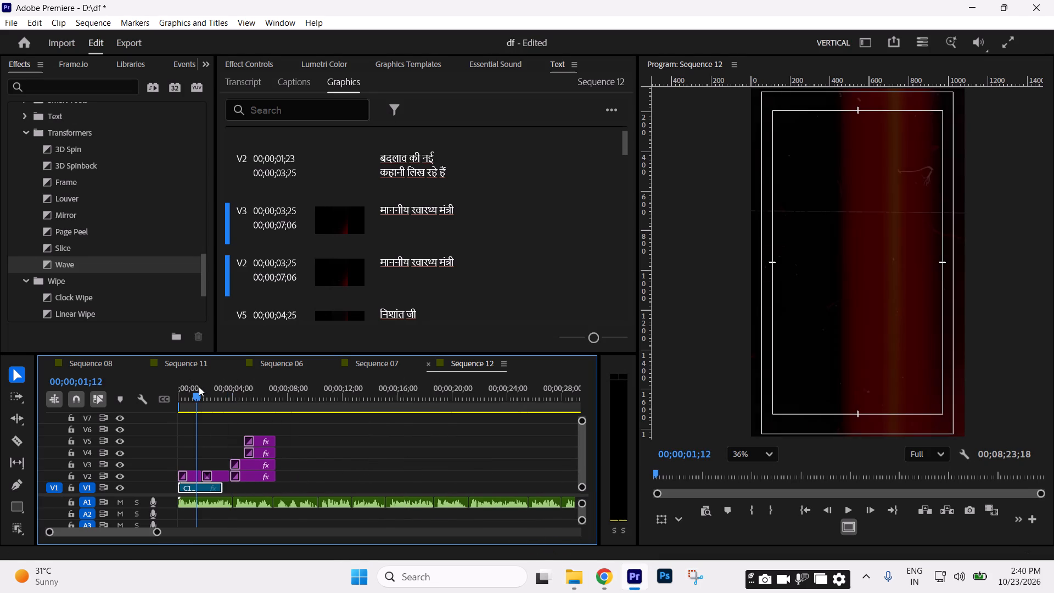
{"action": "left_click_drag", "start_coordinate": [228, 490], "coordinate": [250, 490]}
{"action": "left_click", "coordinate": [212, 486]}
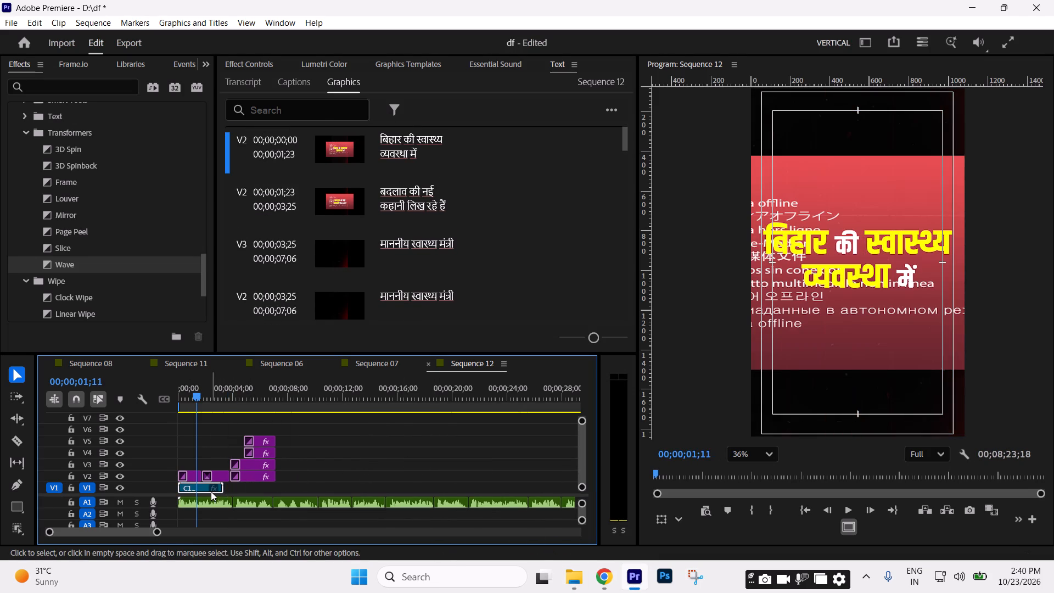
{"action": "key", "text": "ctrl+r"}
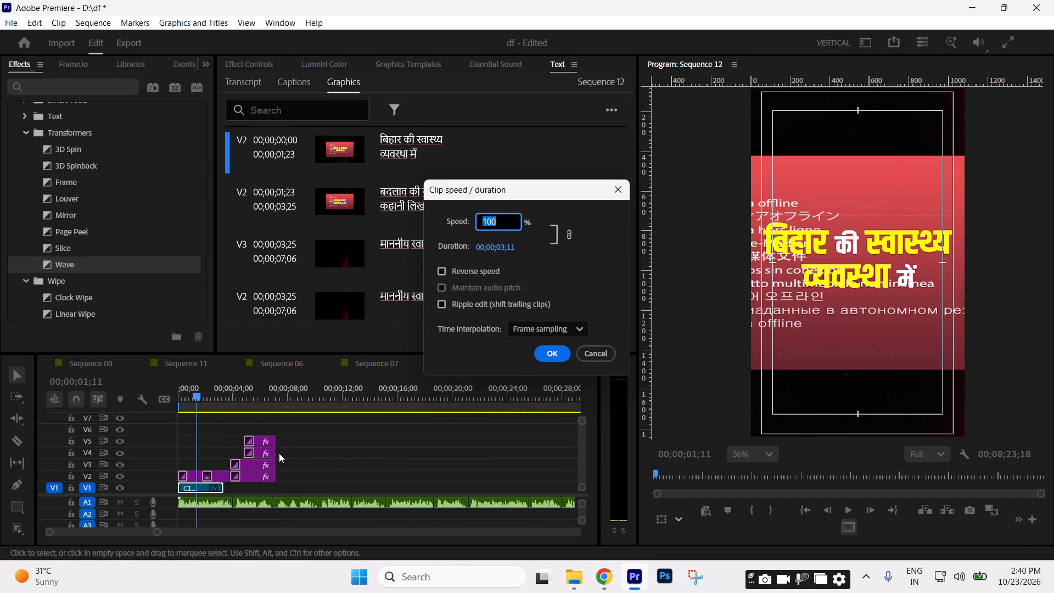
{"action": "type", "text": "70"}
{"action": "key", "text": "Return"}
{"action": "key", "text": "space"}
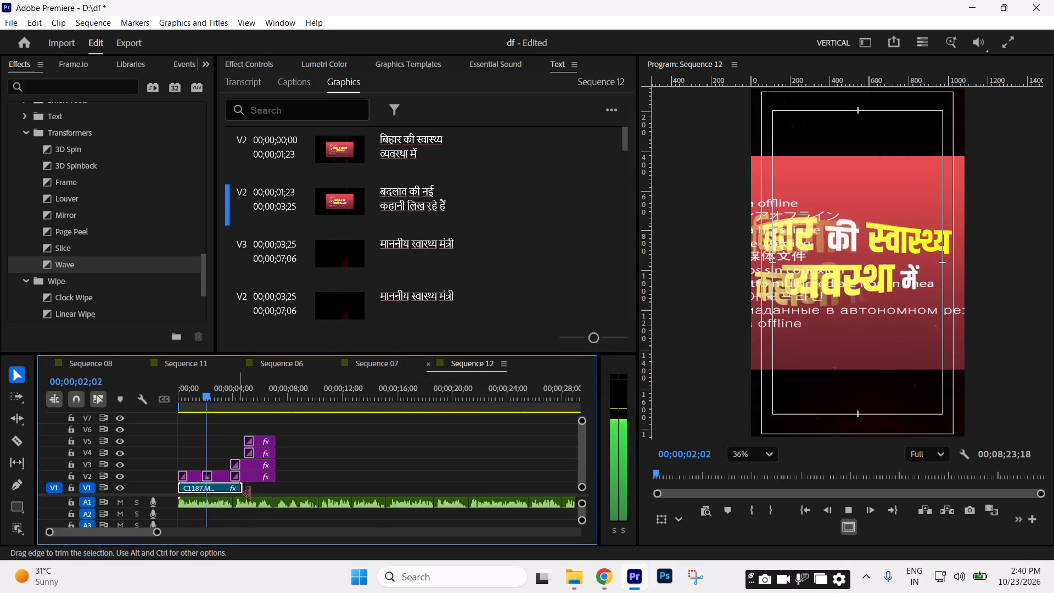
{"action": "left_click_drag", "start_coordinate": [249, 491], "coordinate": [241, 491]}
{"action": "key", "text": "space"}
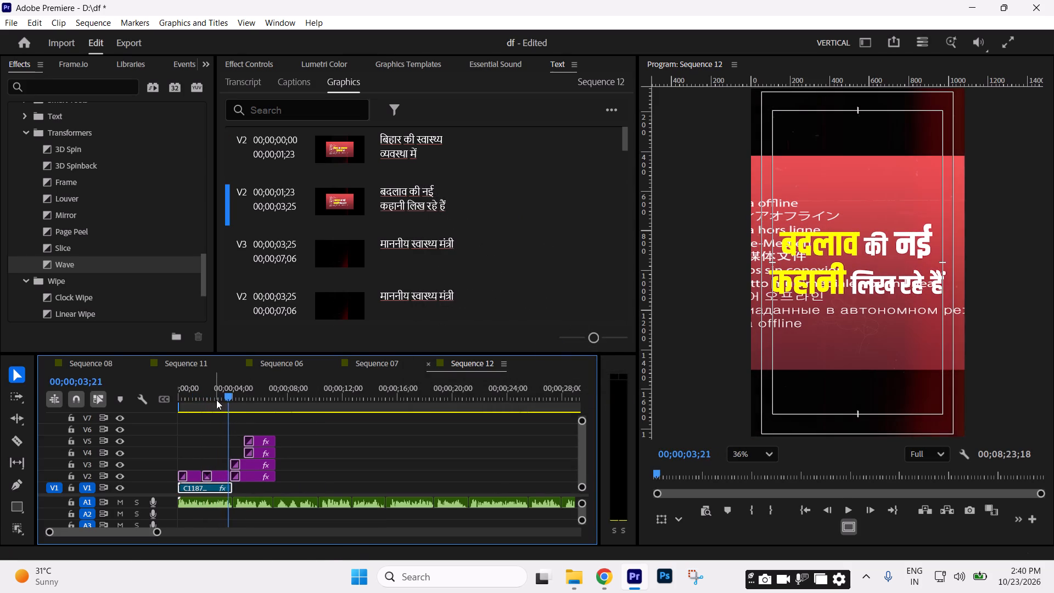
Delete the C1187 clip from V1 in Sequence 12.
{"action": "left_click", "coordinate": [216, 399]}
{"action": "left_click", "coordinate": [206, 488]}
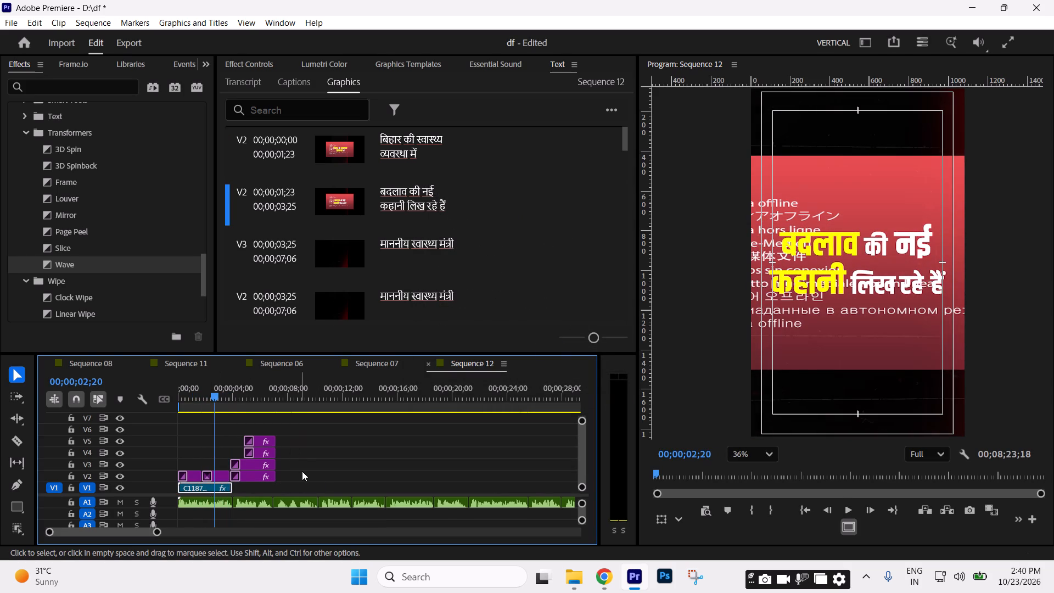
{"action": "key", "text": "Delete"}
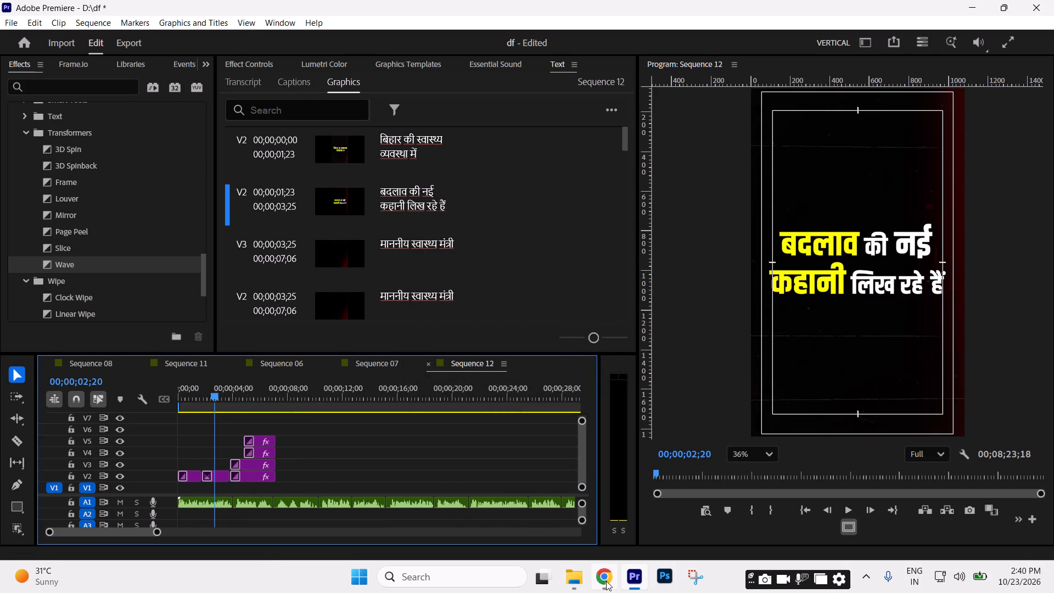
Import the C1120 video from the Downloads folder into the df project.
{"action": "left_click_drag", "start_coordinate": [210, 60], "coordinate": [224, 158]}
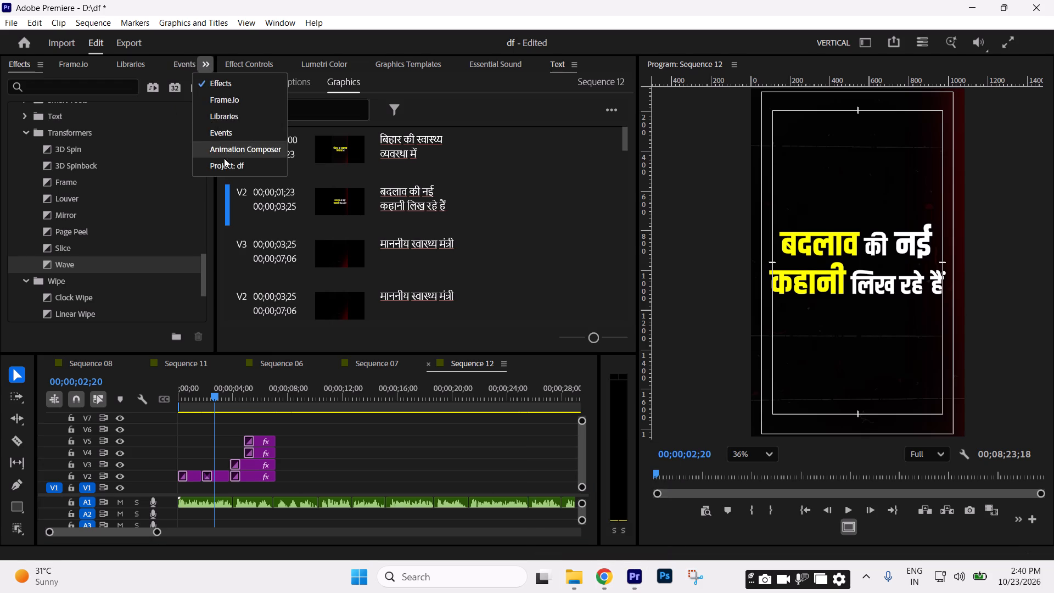
{"action": "left_click_drag", "start_coordinate": [224, 158], "coordinate": [225, 163]}
{"action": "scroll", "coordinate": [186, 272], "scroll_direction": "down", "scroll_amount": 10}
{"action": "left_click_drag", "start_coordinate": [199, 314], "coordinate": [199, 345]}
{"action": "double_click", "coordinate": [173, 294]}
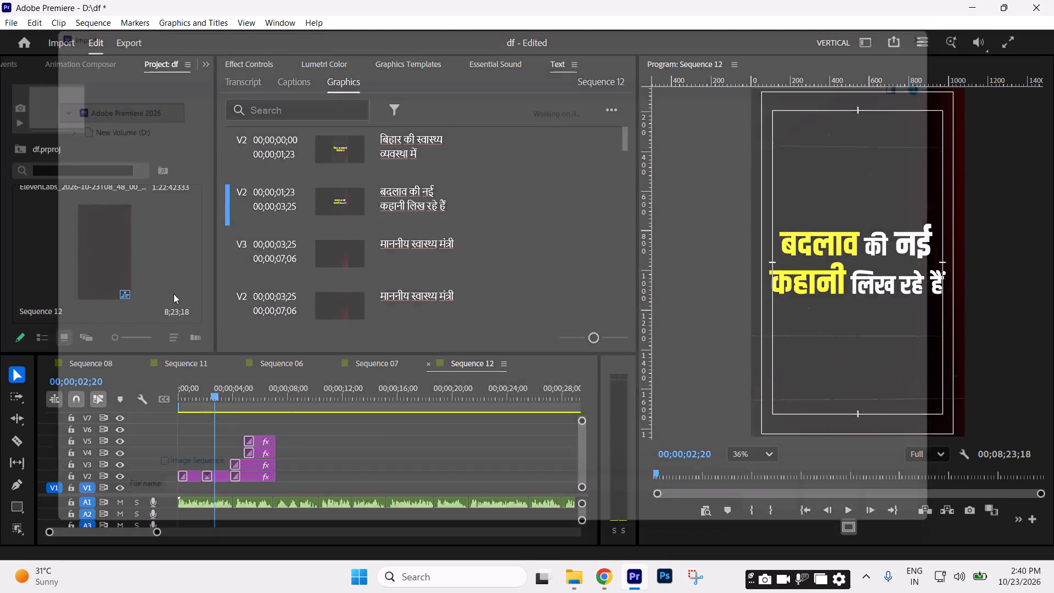
{"action": "left_click", "coordinate": [862, 156]}
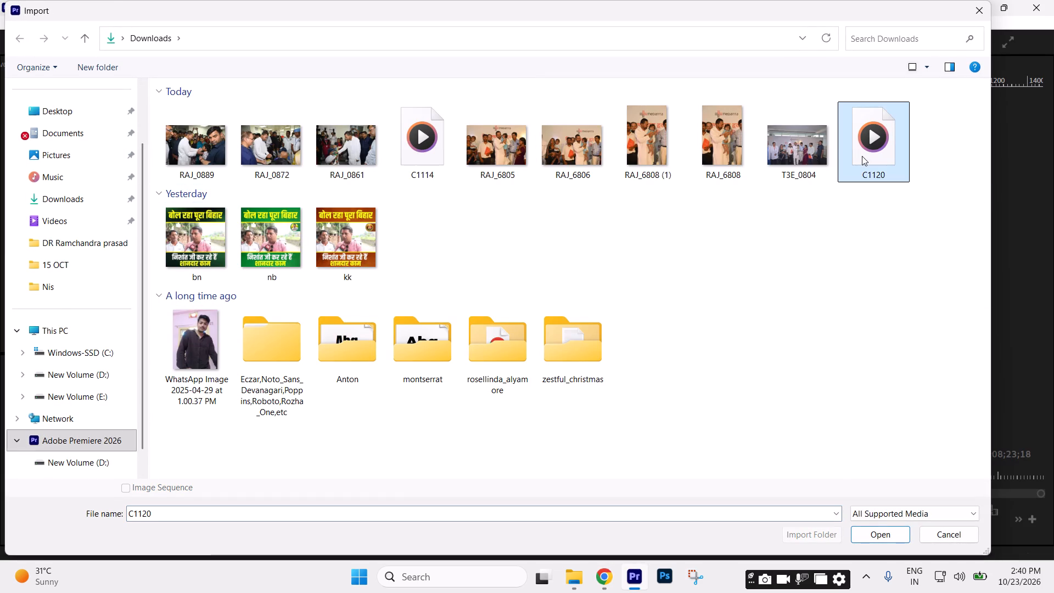
{"action": "key", "text": "Return"}
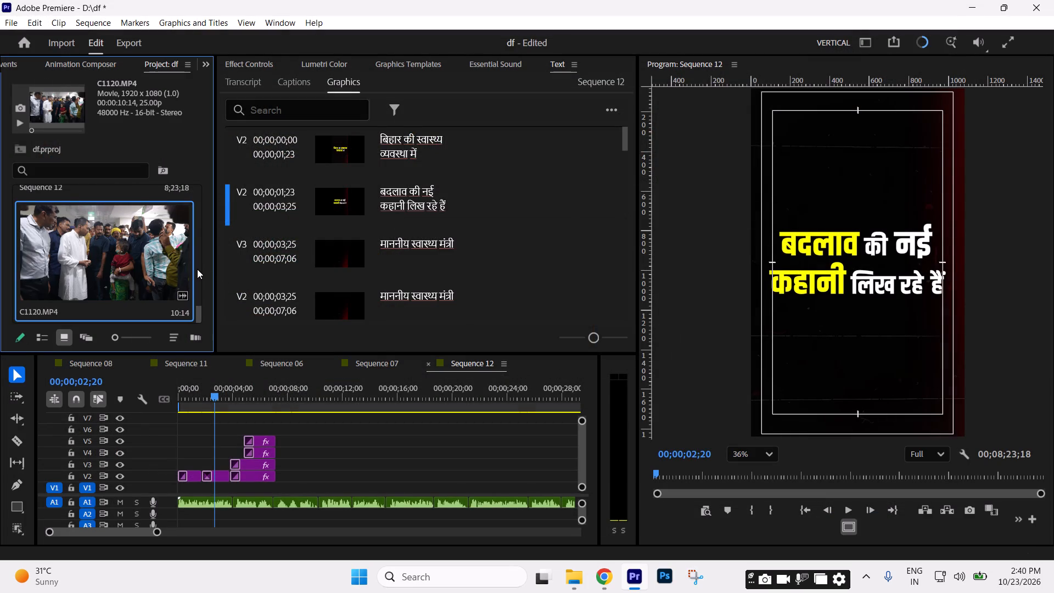
Import the ward clips C1186, C1186 (1) and C1187 from the Nis folder on drive E: into the project.
{"action": "double_click", "coordinate": [196, 269]}
{"action": "double_click", "coordinate": [190, 288]}
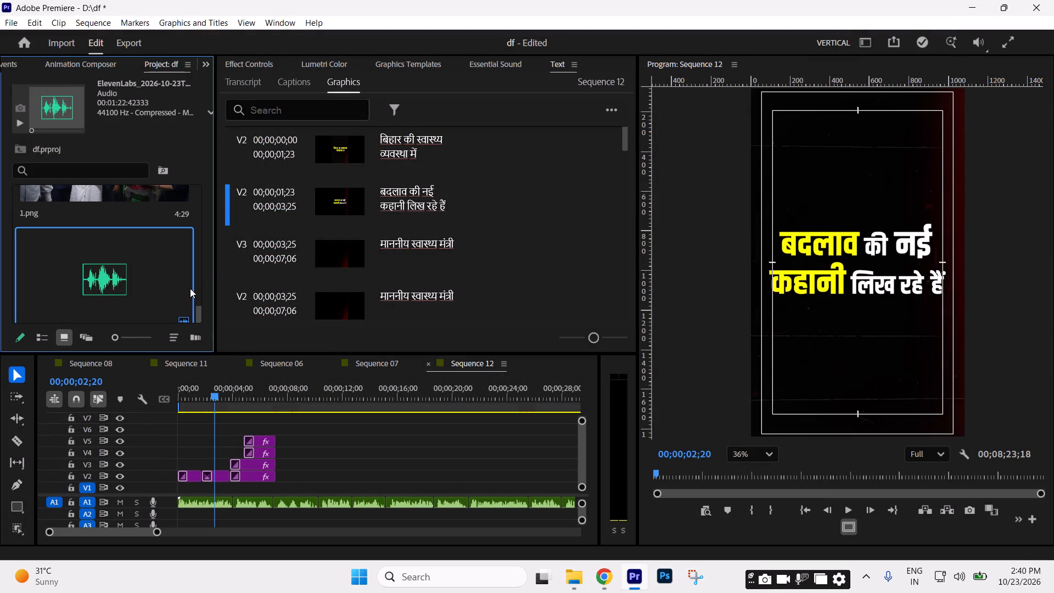
{"action": "scroll", "coordinate": [192, 273], "scroll_direction": "down", "scroll_amount": 5}
{"action": "double_click", "coordinate": [195, 299]}
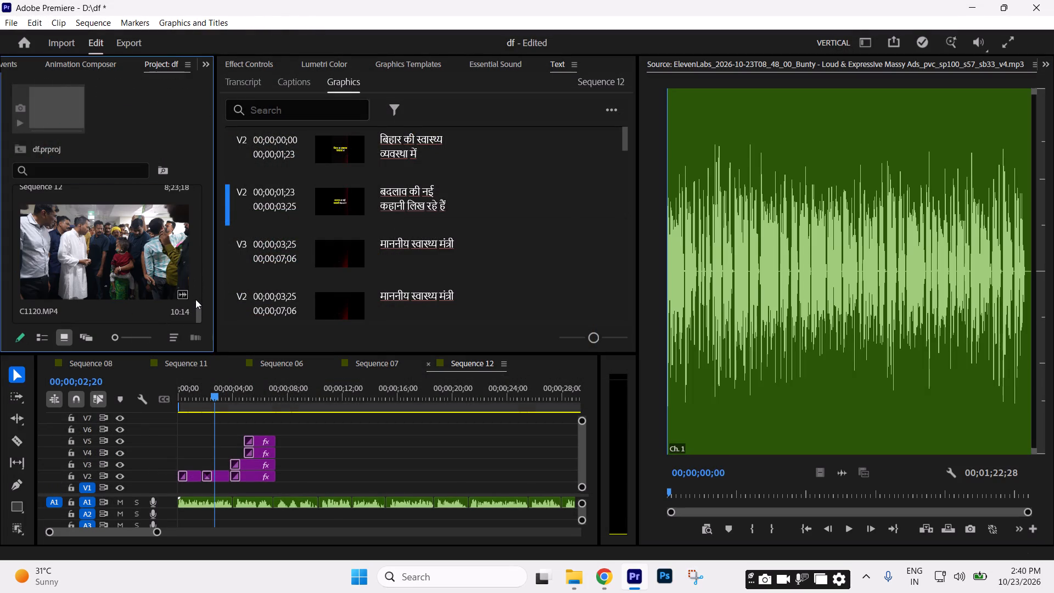
{"action": "left_click", "coordinate": [89, 392]}
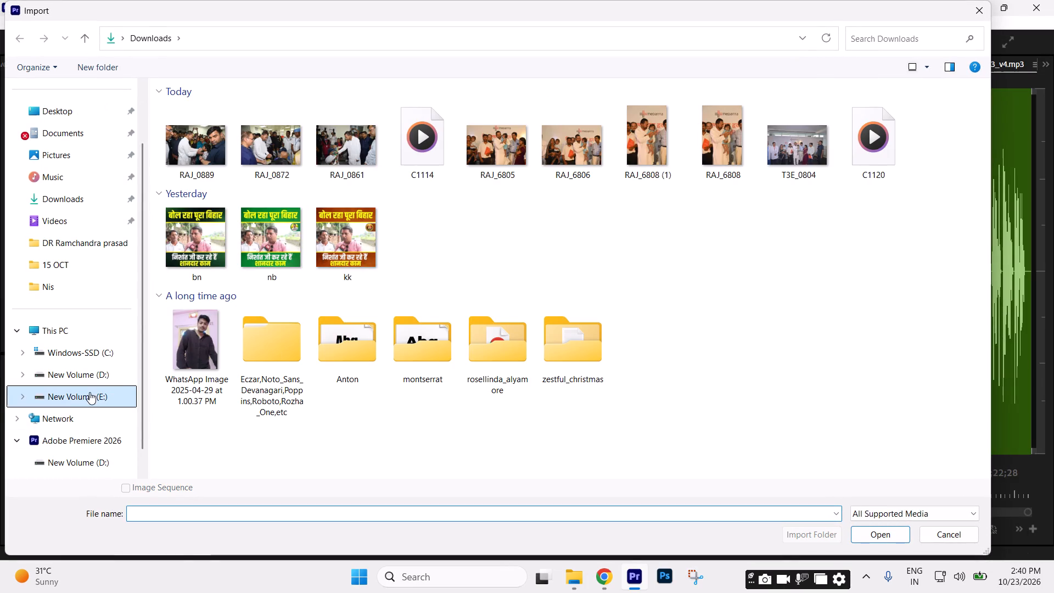
{"action": "double_click", "coordinate": [421, 143]}
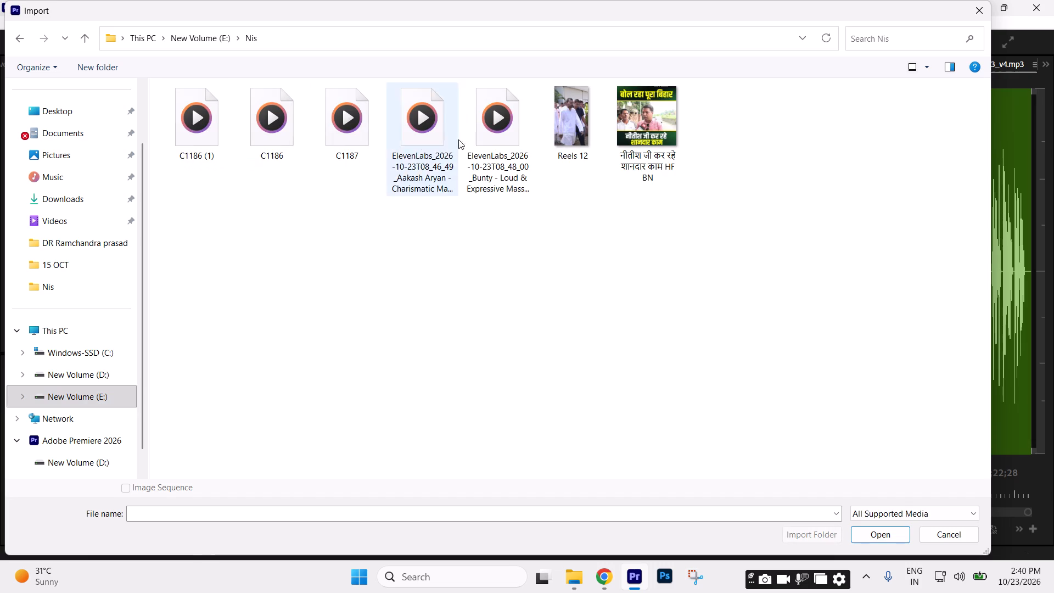
{"action": "left_click", "coordinate": [337, 138]}
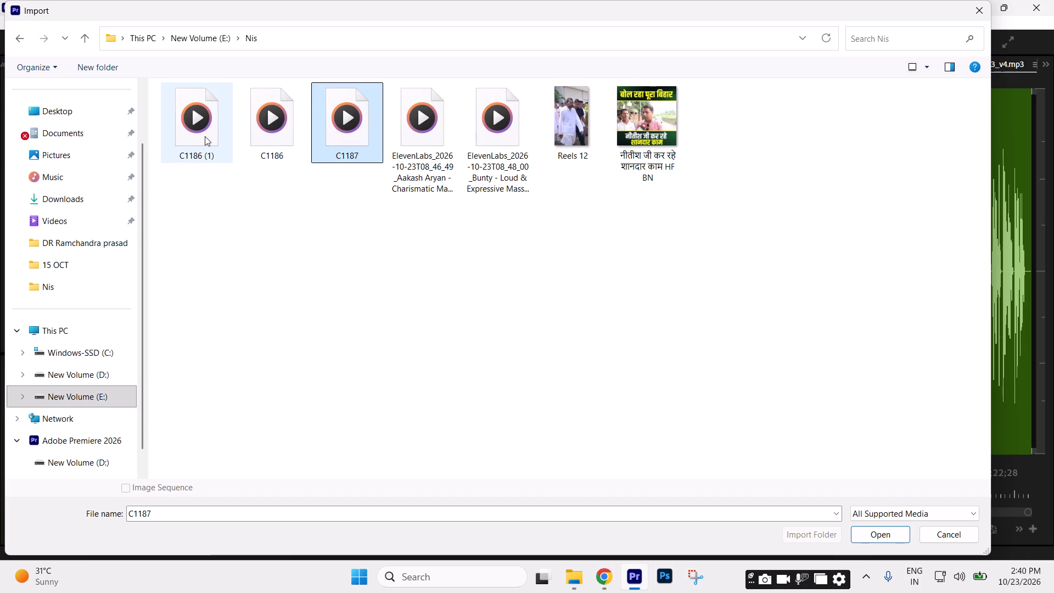
{"action": "left_click", "coordinate": [205, 136], "text": "shift"}
{"action": "left_click", "coordinate": [885, 540]}
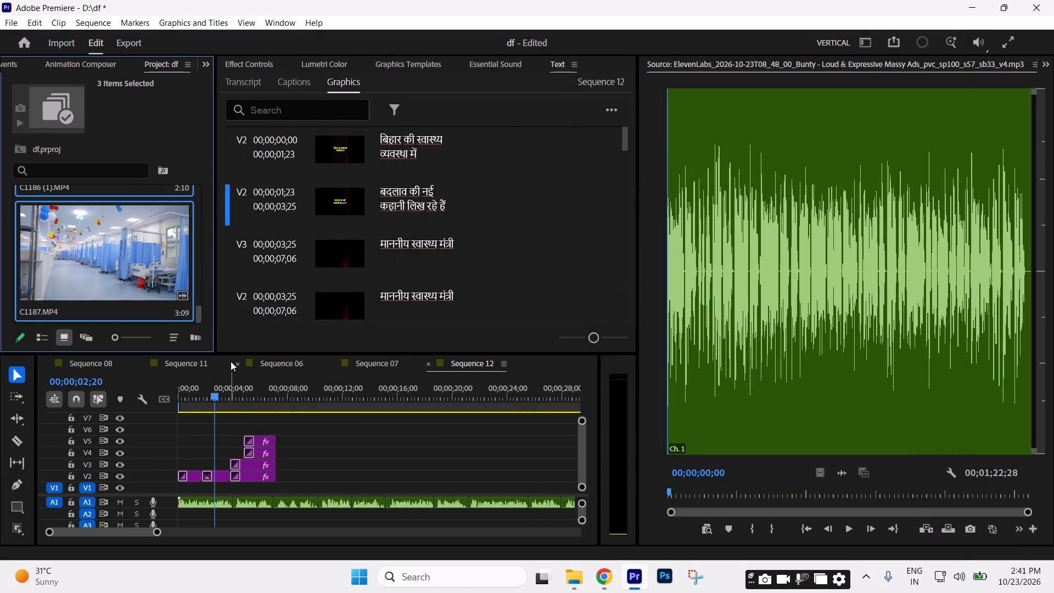
Preview the imported ward clips and add C1187 to V3 in Sequence 12, in the empty stretch after the titles at about 11 seconds.
{"action": "left_click", "coordinate": [119, 265]}
{"action": "scroll", "coordinate": [148, 294], "scroll_direction": "up", "scroll_amount": 1}
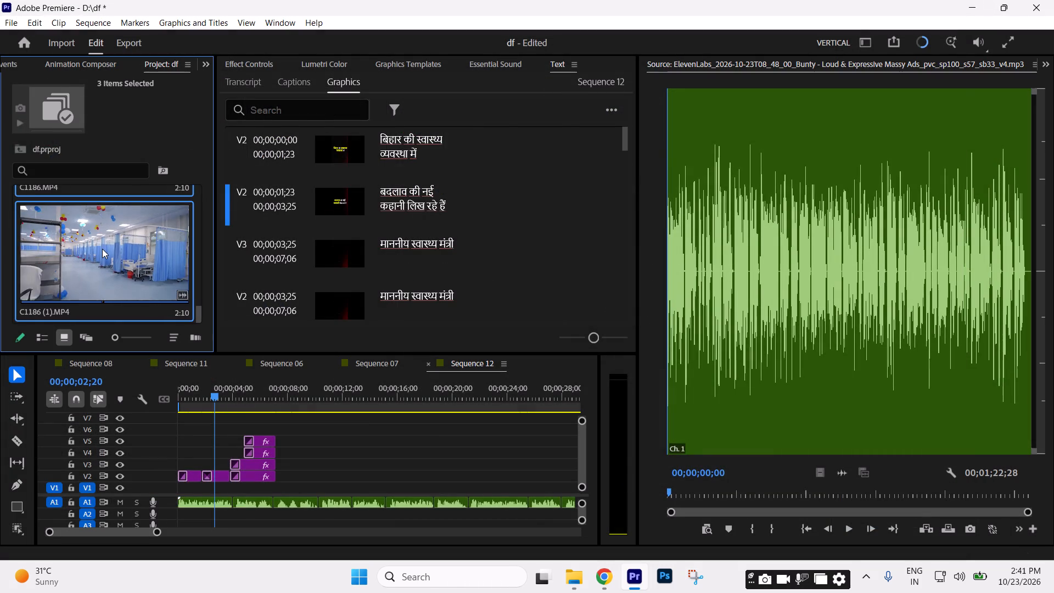
{"action": "left_click", "coordinate": [102, 249]}
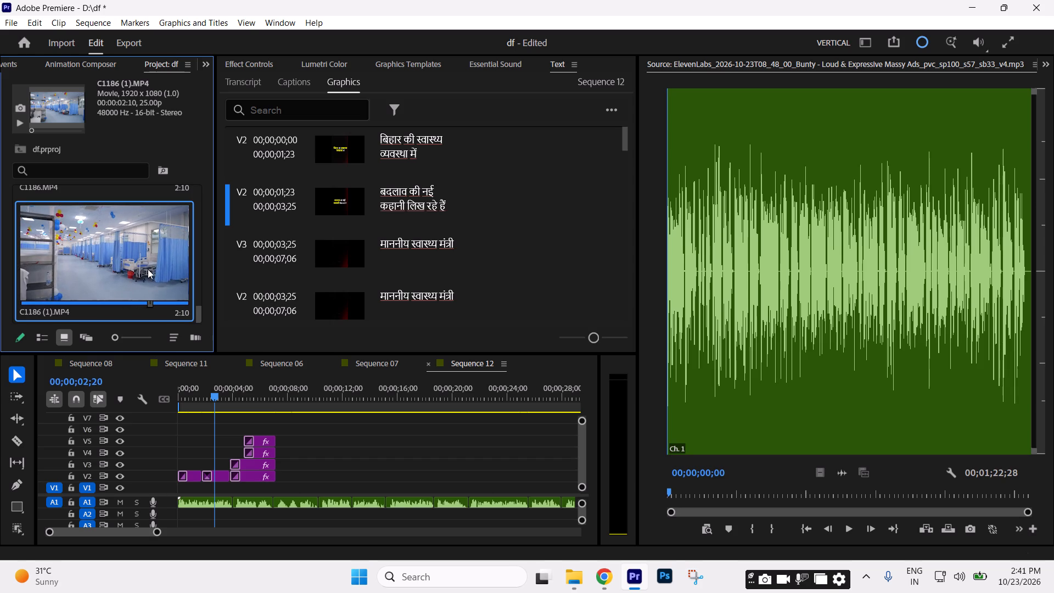
{"action": "scroll", "coordinate": [139, 273], "scroll_direction": "down", "scroll_amount": 1}
{"action": "left_click_drag", "start_coordinate": [115, 268], "coordinate": [332, 469]}
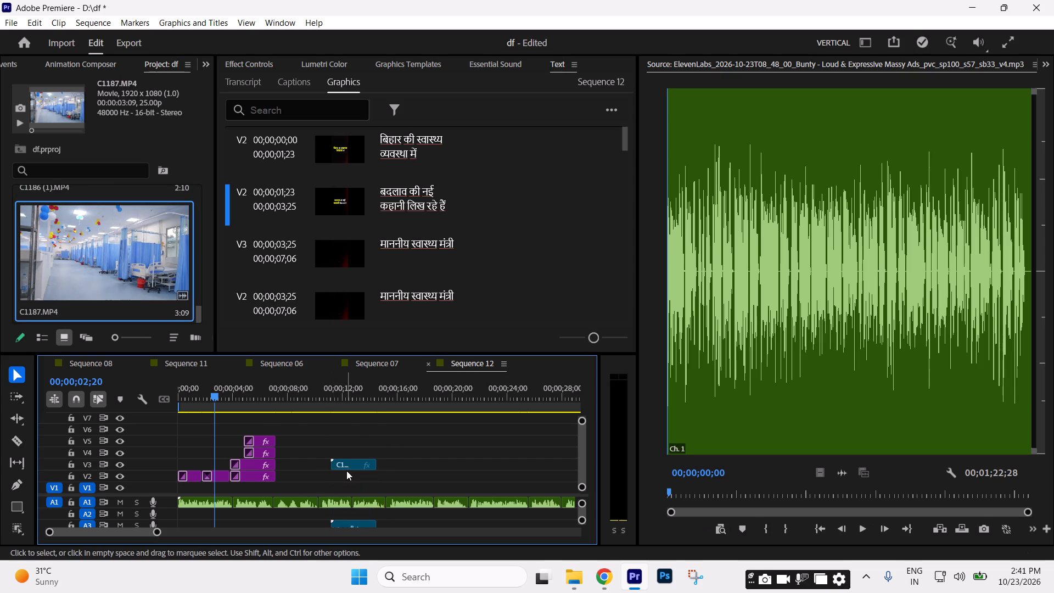
{"action": "left_click", "coordinate": [346, 471]}
{"action": "left_click_drag", "start_coordinate": [348, 458], "coordinate": [348, 463]}
{"action": "left_click", "coordinate": [347, 465]}
Unlink C1187's audio and move only its video to the start of V1, beneath the opening titles.
{"action": "key", "text": "ctrl+l"}
{"action": "left_click", "coordinate": [349, 524]}
{"action": "key", "text": "backslash"}
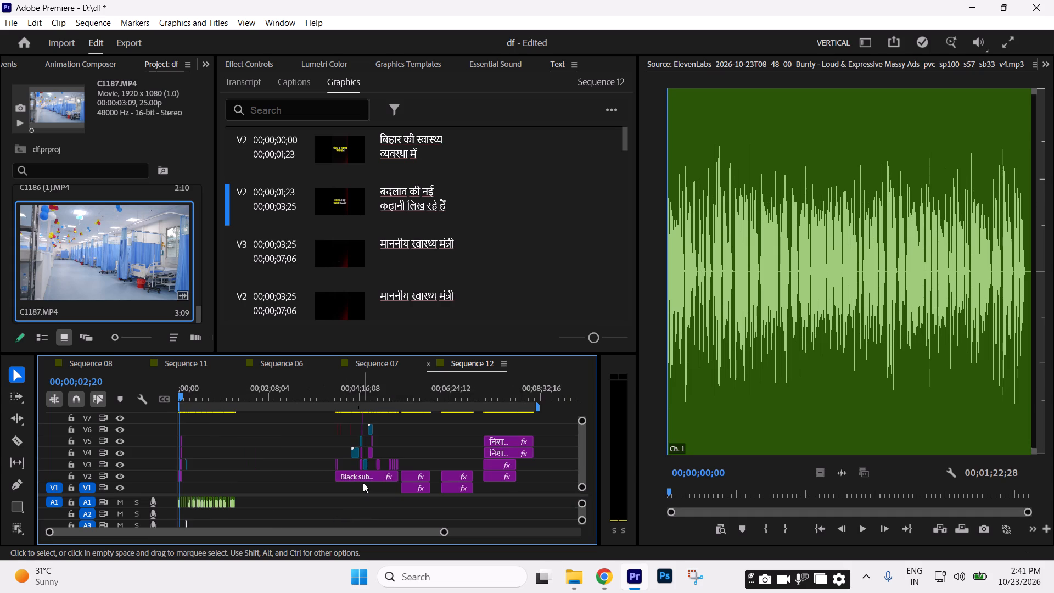
{"action": "key", "text": "backslash"}
{"action": "type", "text": "\\\\"}
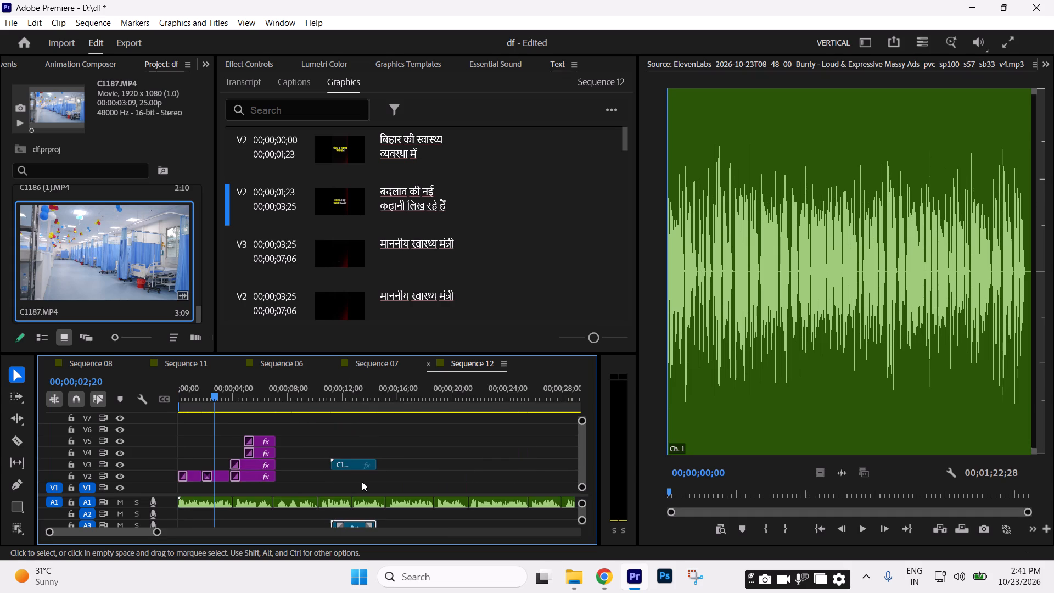
{"action": "type", "text": "=="}
{"action": "key", "text": "minus"}
{"action": "key", "text": "minus"}
{"action": "left_click_drag", "start_coordinate": [429, 440], "coordinate": [337, 474]}
{"action": "key", "text": "ctrl+l"}
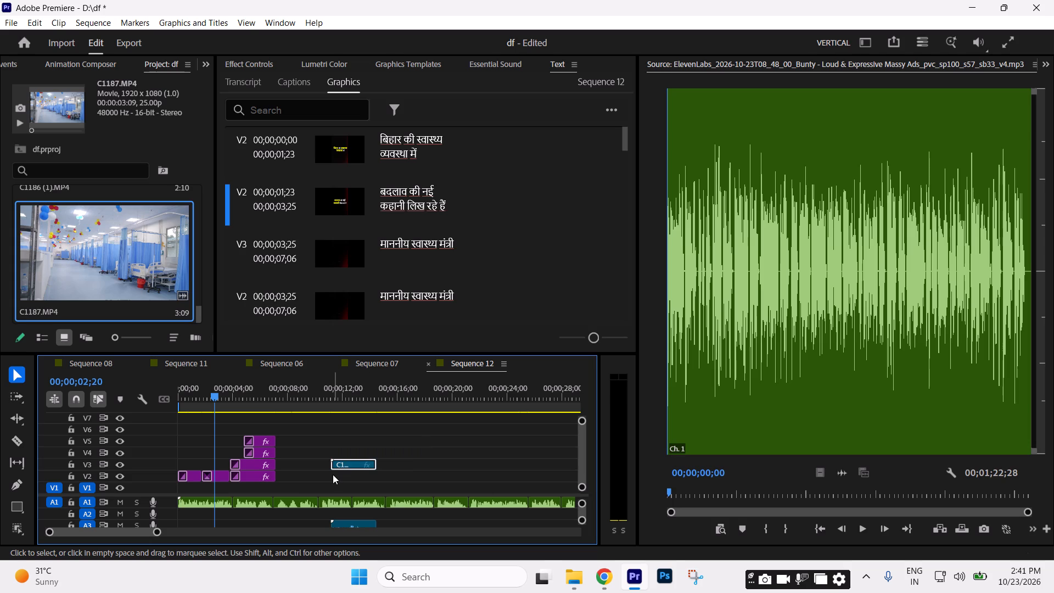
{"action": "left_click_drag", "start_coordinate": [345, 467], "coordinate": [197, 497]}
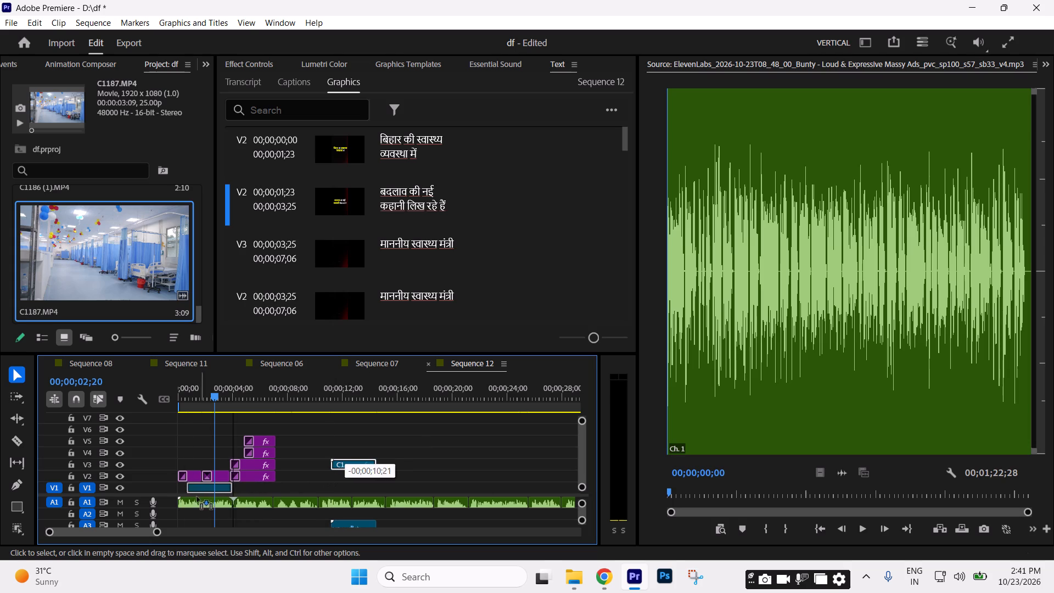
{"action": "left_click_drag", "start_coordinate": [197, 497], "coordinate": [181, 497]}
{"action": "left_click", "coordinate": [212, 395]}
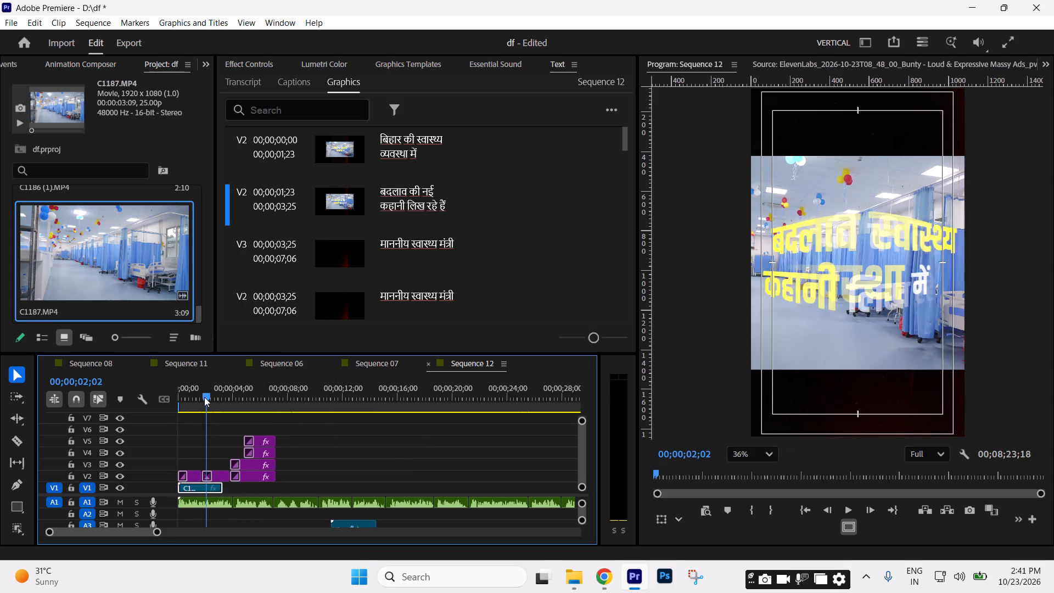
Close the ElevenLabs voice-over in the Source monitor and return to the Sequence 12 program view.
{"action": "left_click", "coordinate": [781, 64]}
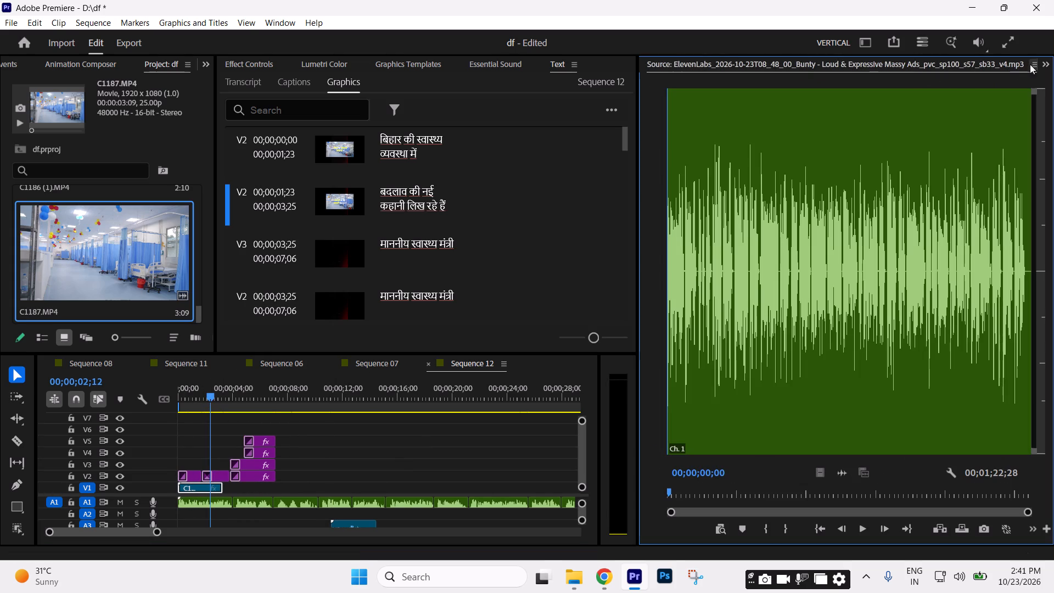
{"action": "left_click", "coordinate": [1031, 64]}
{"action": "left_click", "coordinate": [621, 133]}
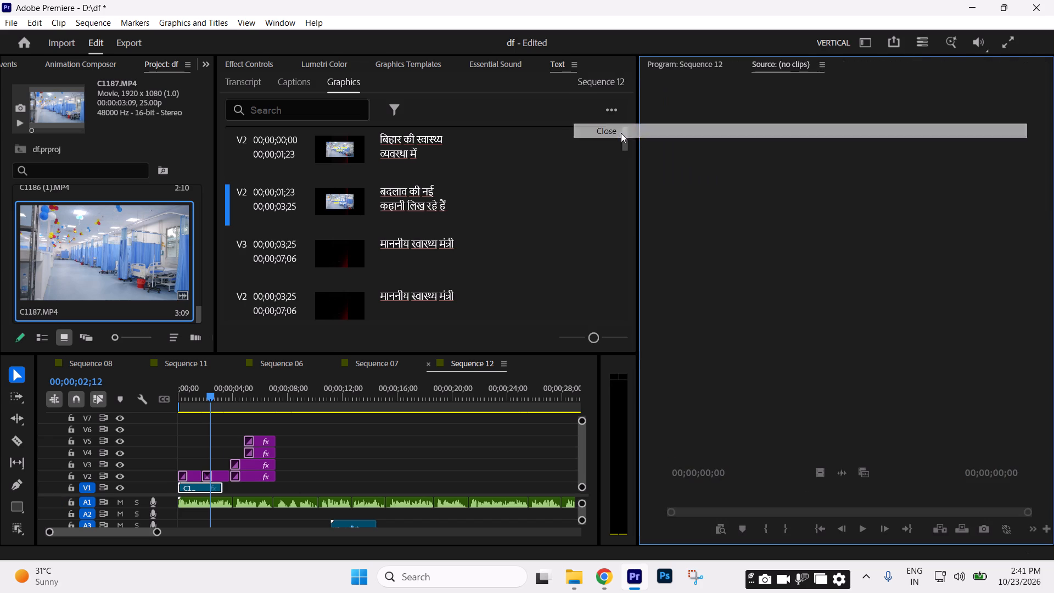
{"action": "left_click", "coordinate": [693, 67]}
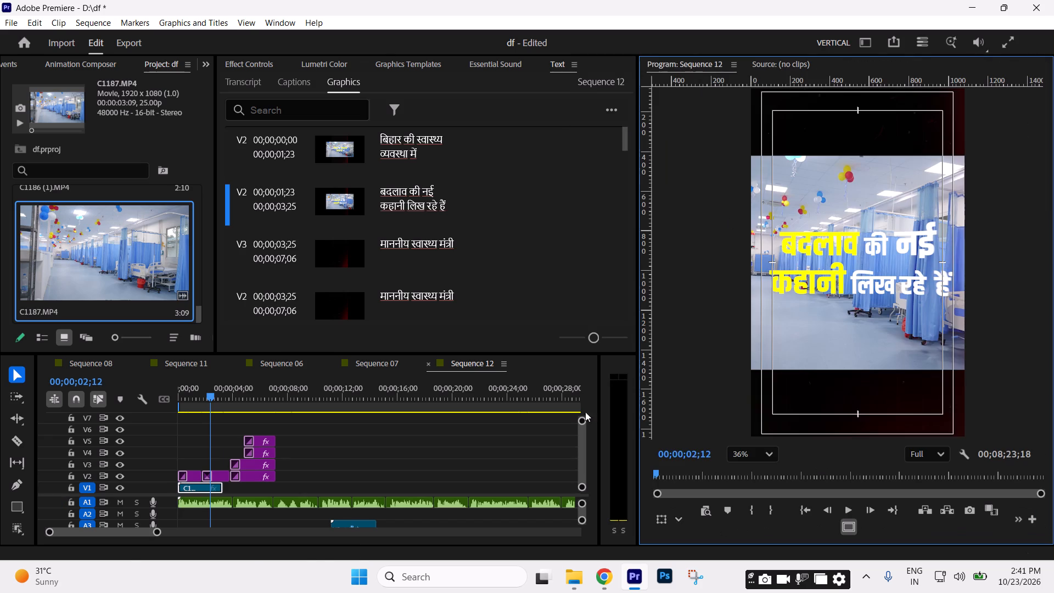
Set the C1187 clip's scale to 76 and its vertical position to 328 so it fills the frame's upper area above the title.
{"action": "left_click", "coordinate": [187, 489]}
{"action": "left_click", "coordinate": [257, 56]}
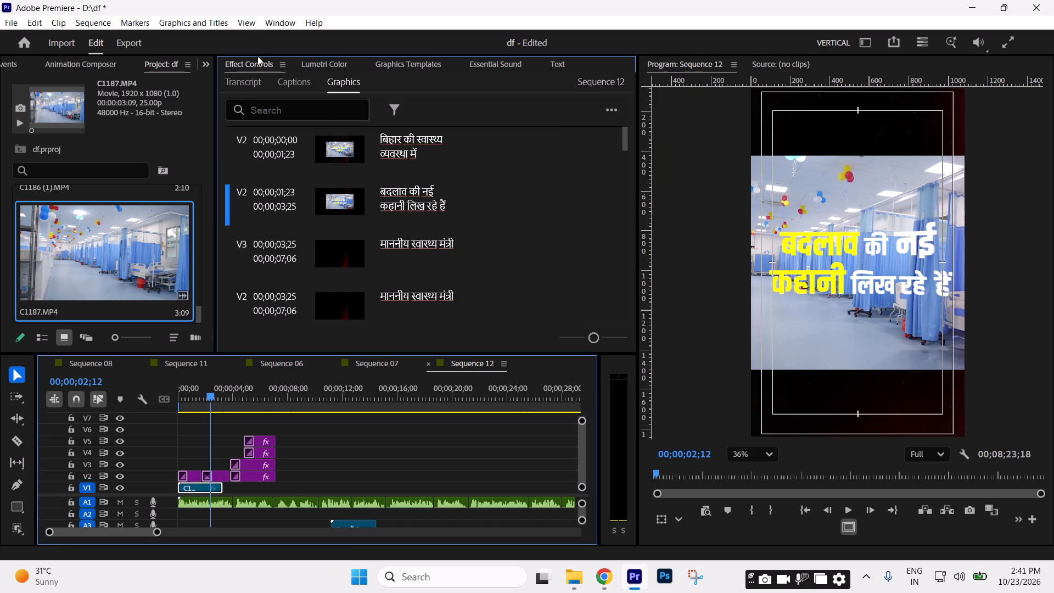
{"action": "left_click_drag", "start_coordinate": [382, 166], "coordinate": [350, 172]}
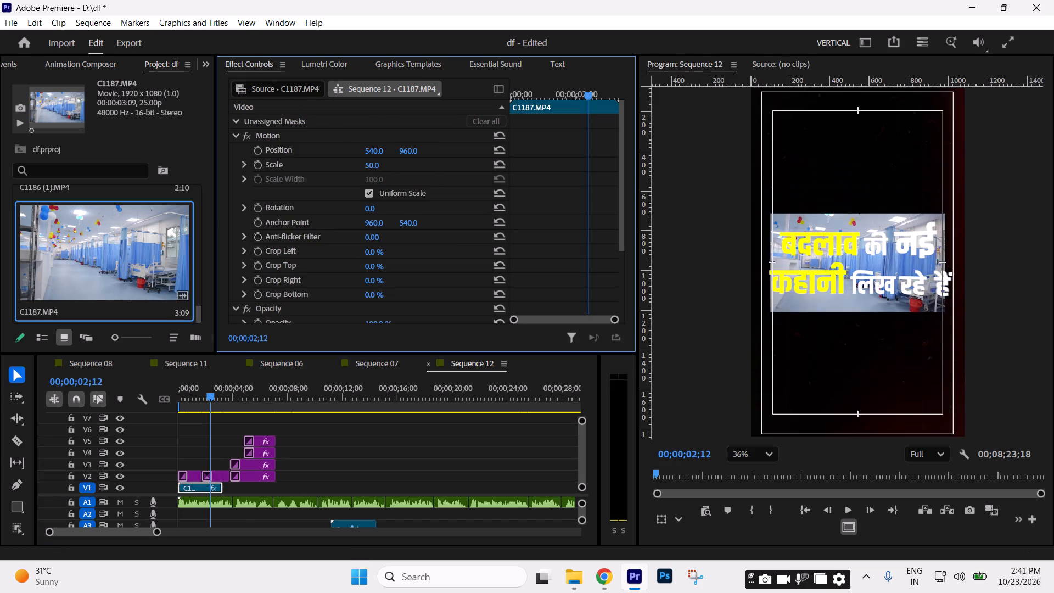
{"action": "left_click_drag", "start_coordinate": [350, 172], "coordinate": [366, 170]}
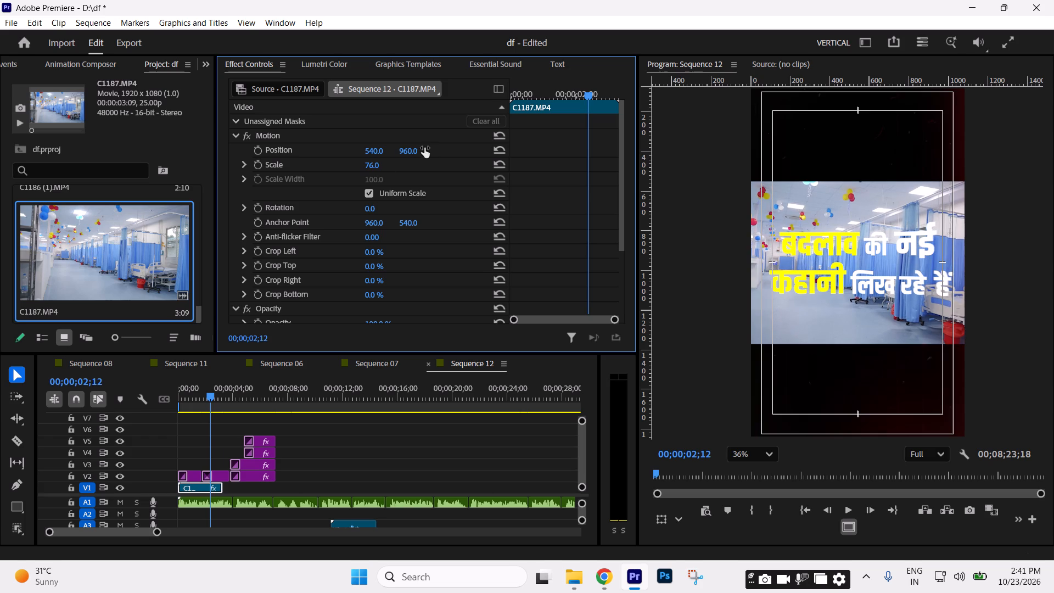
{"action": "left_click_drag", "start_coordinate": [403, 149], "coordinate": [403, 142]}
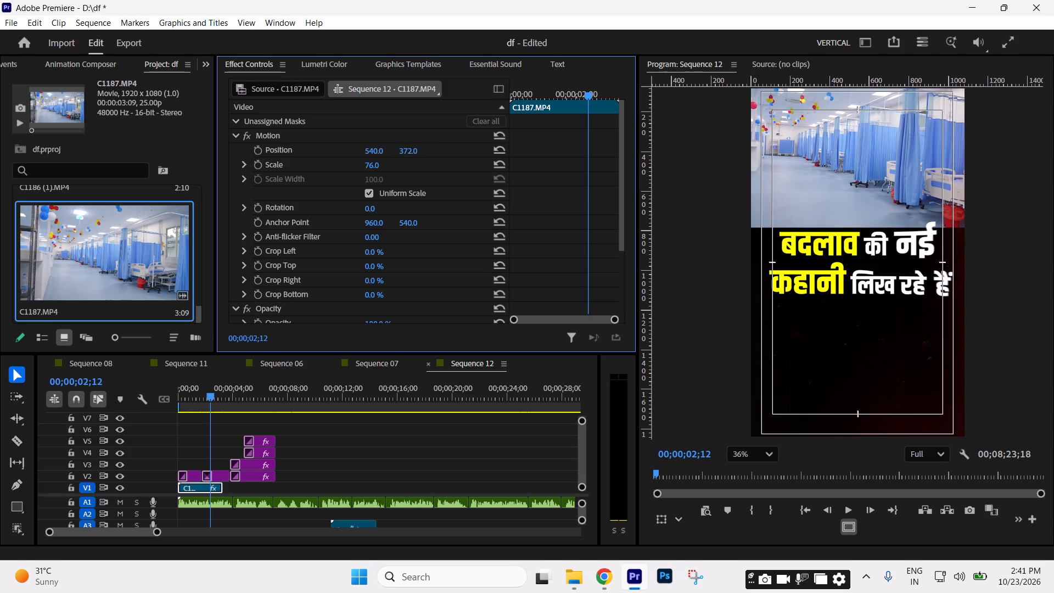
{"action": "left_click_drag", "start_coordinate": [403, 142], "coordinate": [384, 144]}
{"action": "left_click_drag", "start_coordinate": [411, 153], "coordinate": [399, 153]}
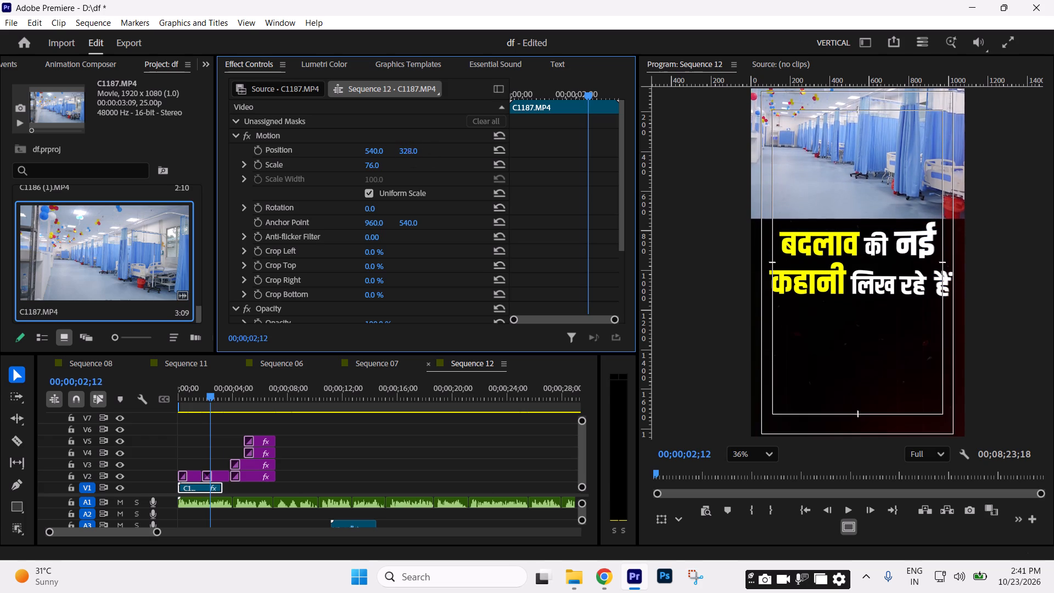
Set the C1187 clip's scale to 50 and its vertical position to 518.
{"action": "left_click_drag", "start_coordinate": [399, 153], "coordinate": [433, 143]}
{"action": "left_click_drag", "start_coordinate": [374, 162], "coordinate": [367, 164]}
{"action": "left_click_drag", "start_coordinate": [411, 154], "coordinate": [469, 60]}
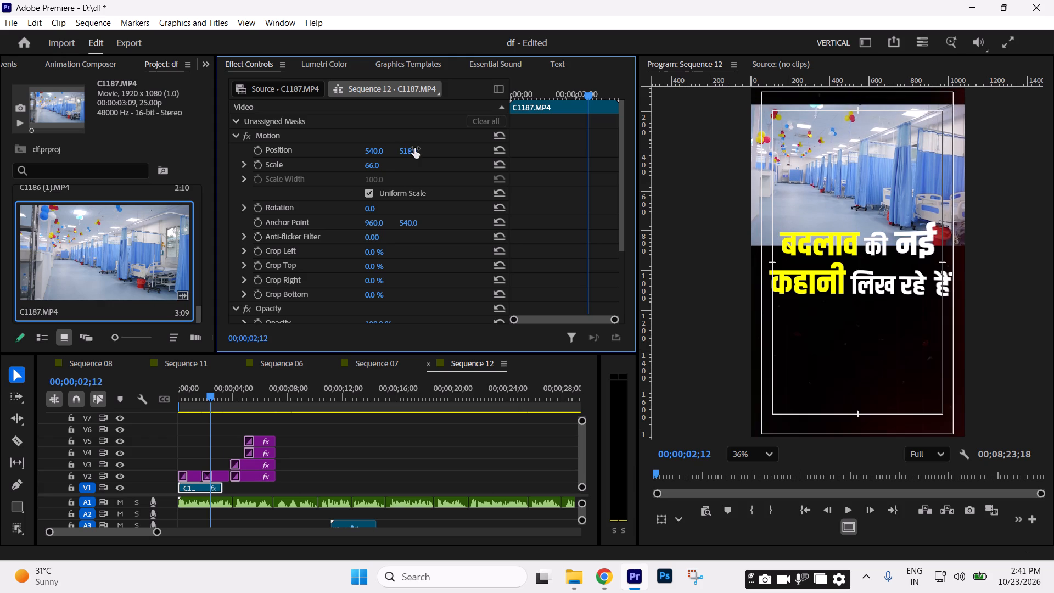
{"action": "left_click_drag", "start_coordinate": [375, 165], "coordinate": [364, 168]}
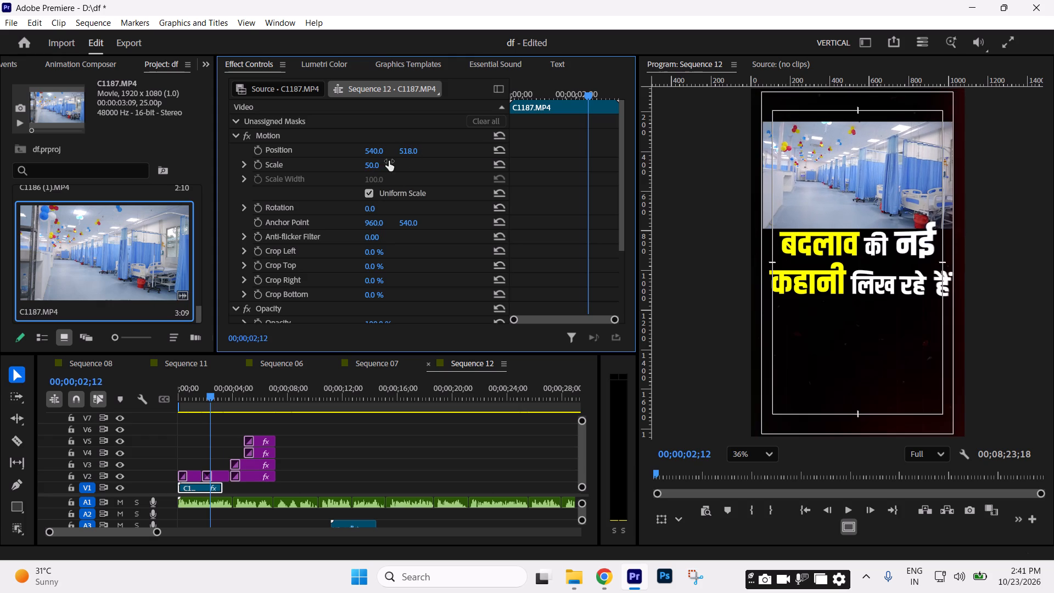
Find the Warp Stabilizer effect by searching for "warp" and apply it to the C1187 clip on V1.
{"action": "left_click", "coordinate": [15, 62]}
{"action": "left_click", "coordinate": [9, 65]}
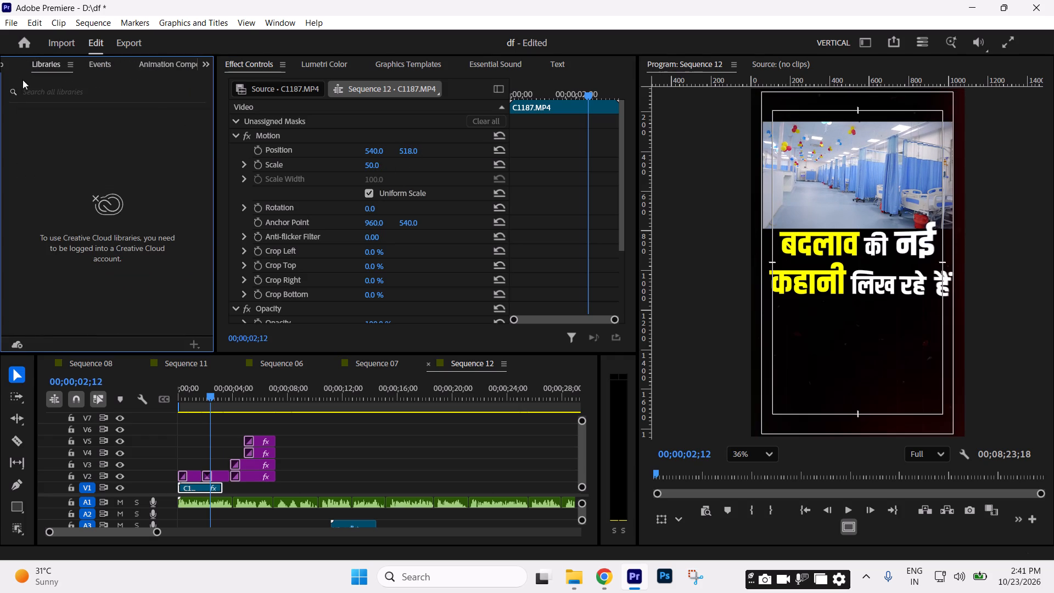
{"action": "left_click", "coordinate": [14, 69]}
{"action": "left_click", "coordinate": [15, 64]}
{"action": "left_click", "coordinate": [33, 87]}
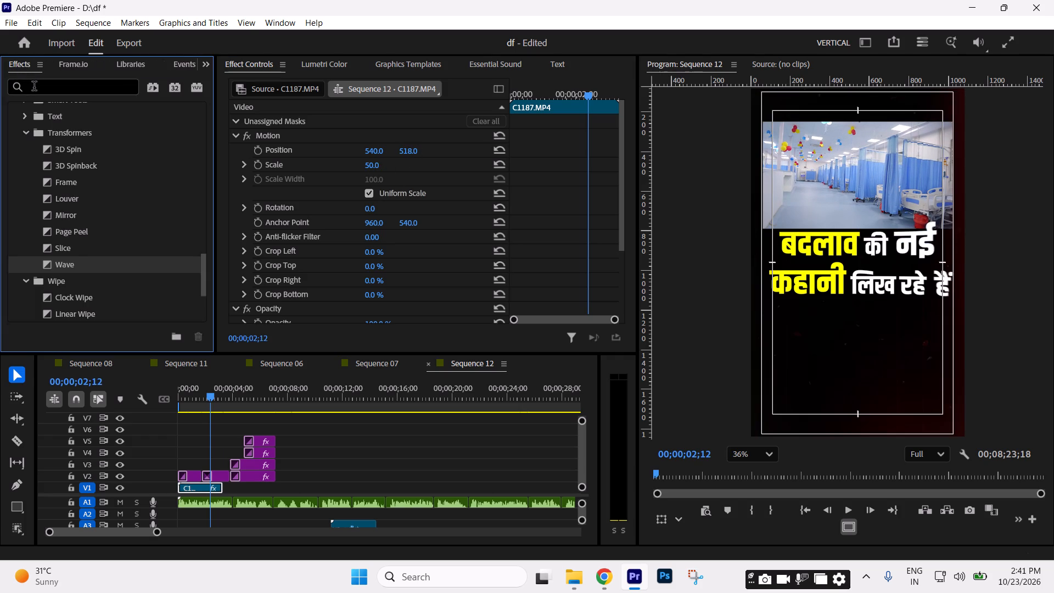
{"action": "key", "text": "w"}
{"action": "key", "text": "r"}
{"action": "key", "text": "p"}
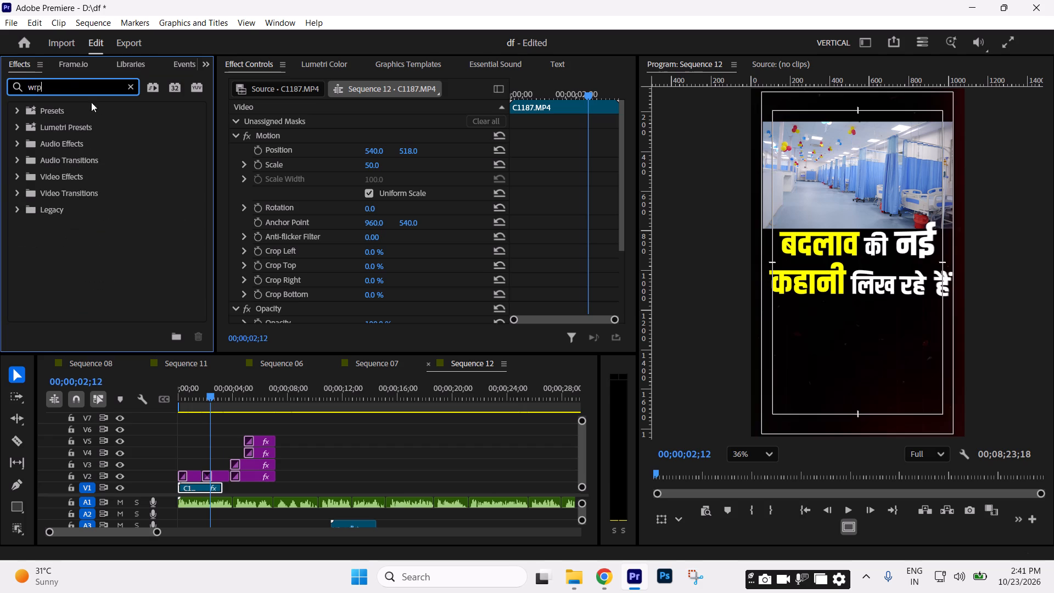
{"action": "left_click_drag", "start_coordinate": [61, 87], "coordinate": [0, 105]}
{"action": "type", "text": "wa"}
{"action": "key", "text": "r"}
{"action": "key", "text": "p"}
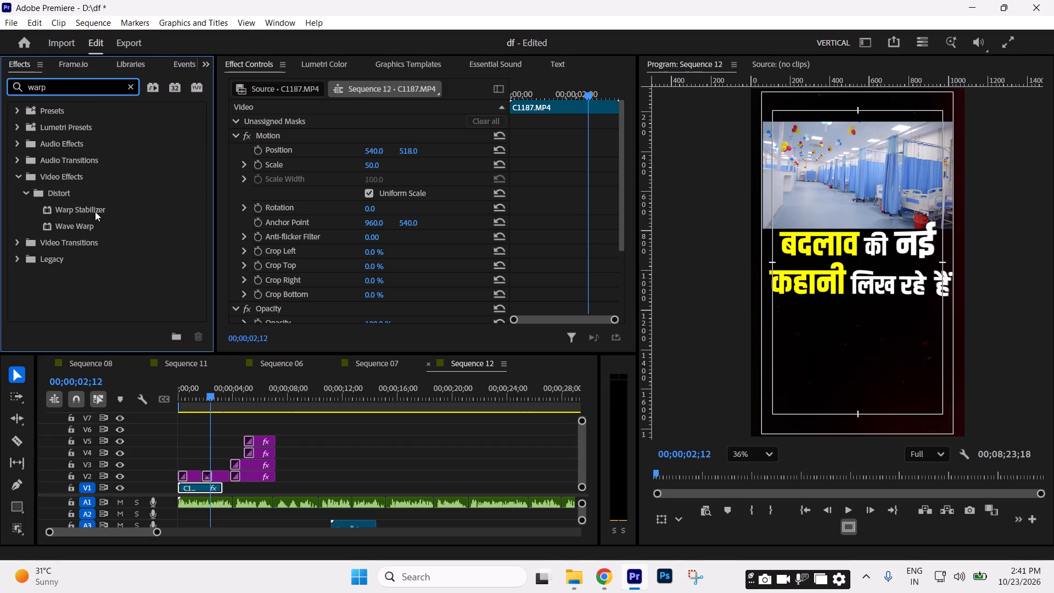
{"action": "left_click_drag", "start_coordinate": [94, 211], "coordinate": [200, 487]}
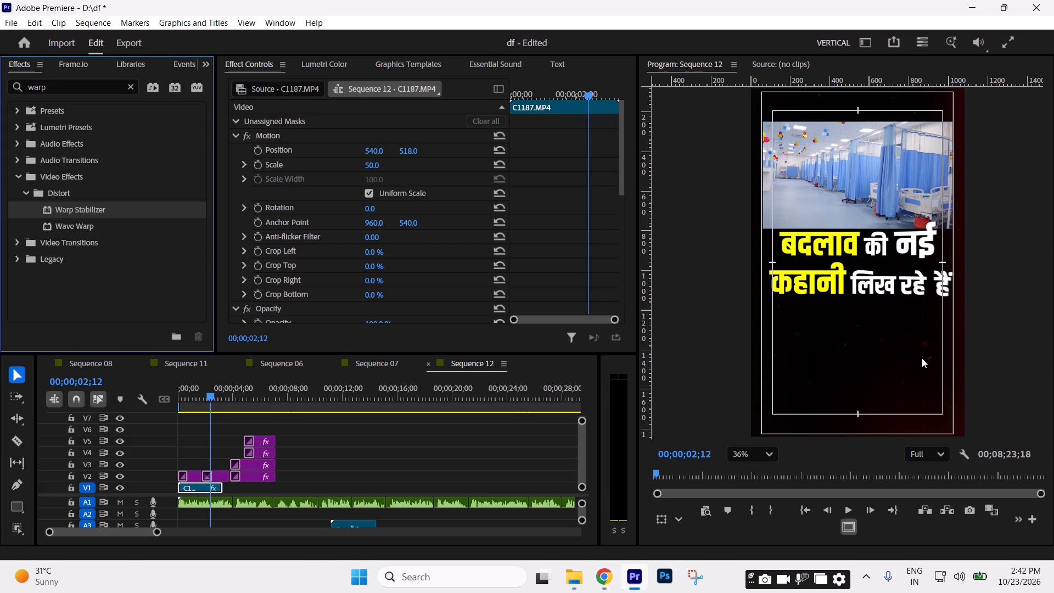
Set the C1187 clip's scale to 68 and its vertical position to 367 so it fills the area above the title.
{"action": "left_click_drag", "start_coordinate": [373, 161], "coordinate": [380, 161]}
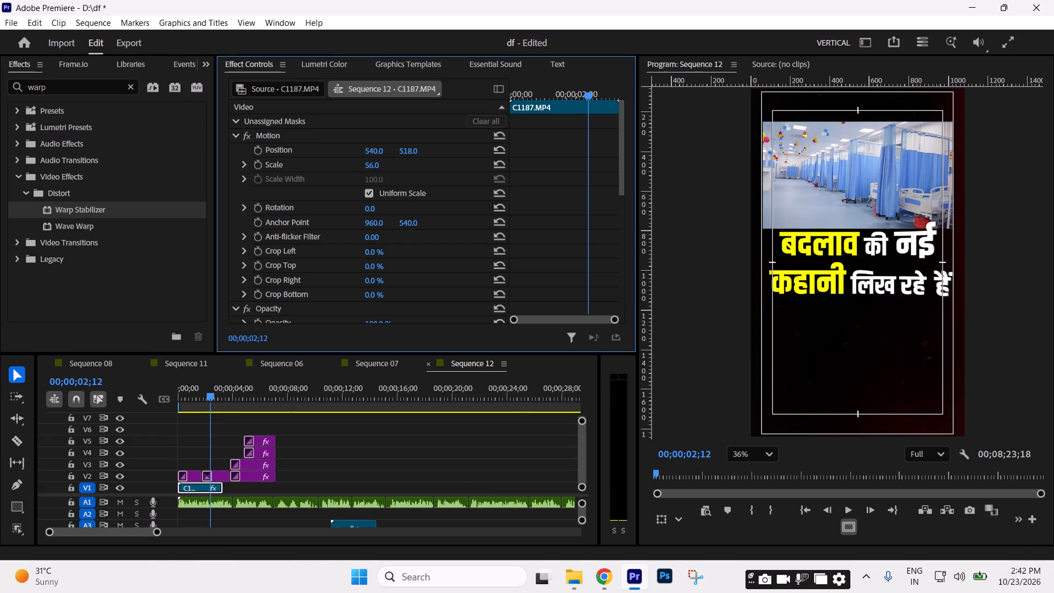
{"action": "left_click_drag", "start_coordinate": [380, 161], "coordinate": [380, 160]}
{"action": "left_click_drag", "start_coordinate": [408, 150], "coordinate": [409, 242]}
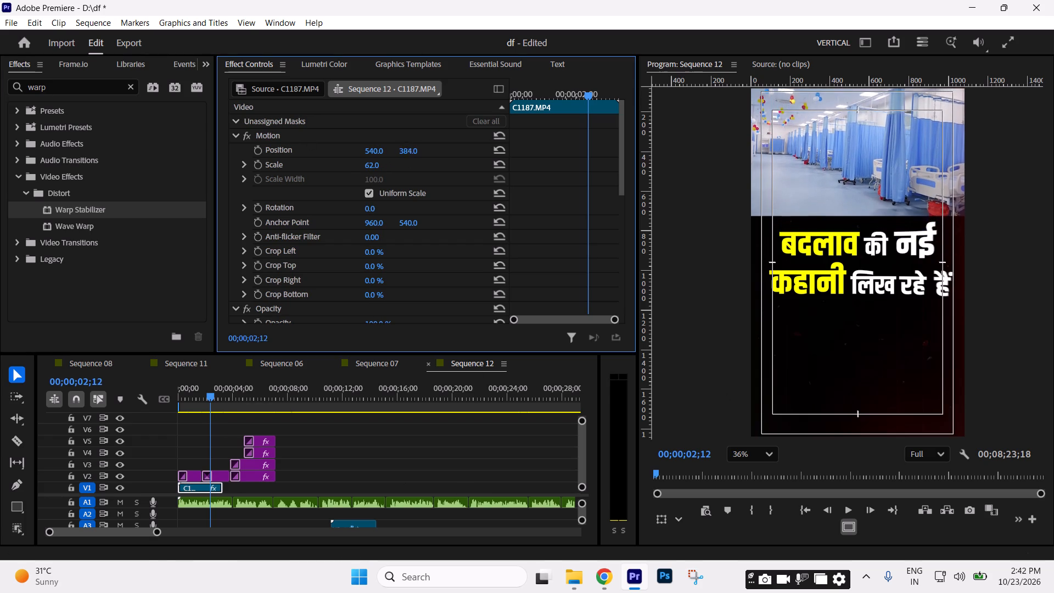
{"action": "left_click_drag", "start_coordinate": [409, 242], "coordinate": [390, 248]}
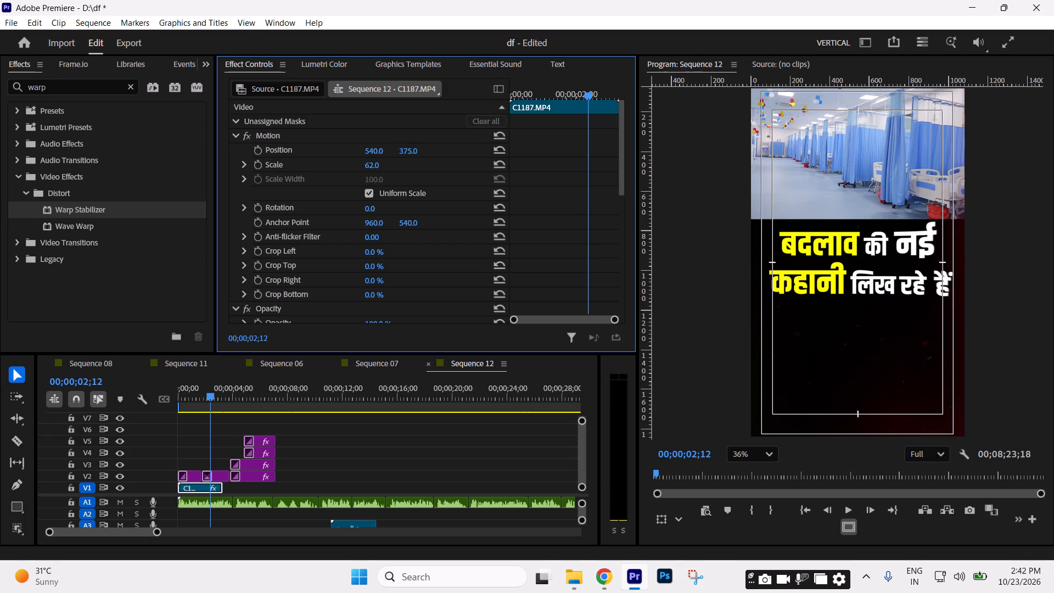
{"action": "left_click_drag", "start_coordinate": [390, 248], "coordinate": [389, 257]}
{"action": "left_click", "coordinate": [370, 165]}
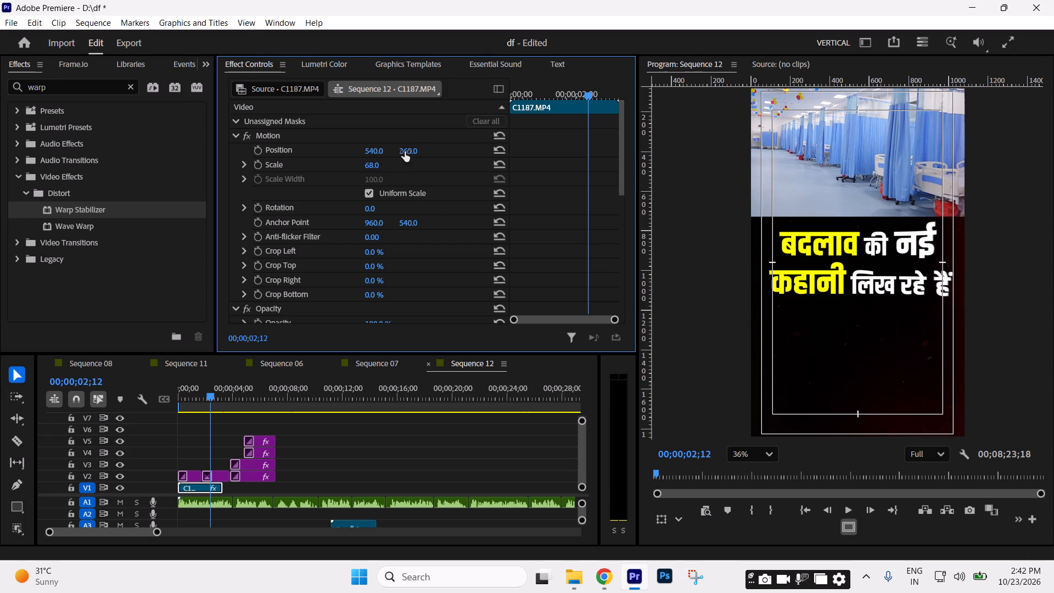
{"action": "left_click_drag", "start_coordinate": [405, 152], "coordinate": [401, 146]}
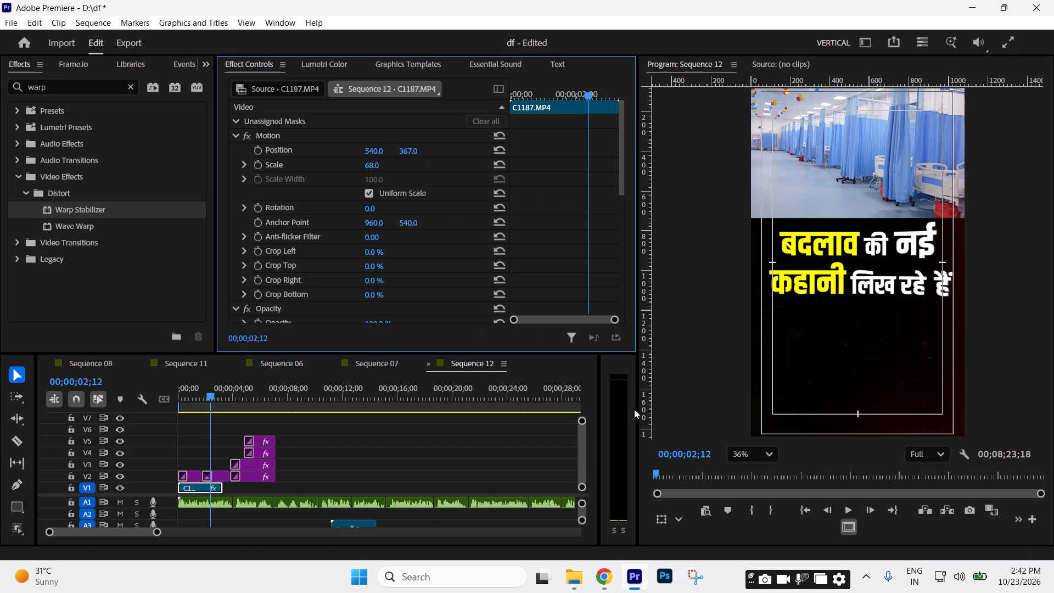
Scrub and play the first seconds of Sequence 12 to check the ward footage beneath the opening titles.
{"action": "left_click", "coordinate": [457, 446]}
{"action": "left_click_drag", "start_coordinate": [215, 390], "coordinate": [147, 406]}
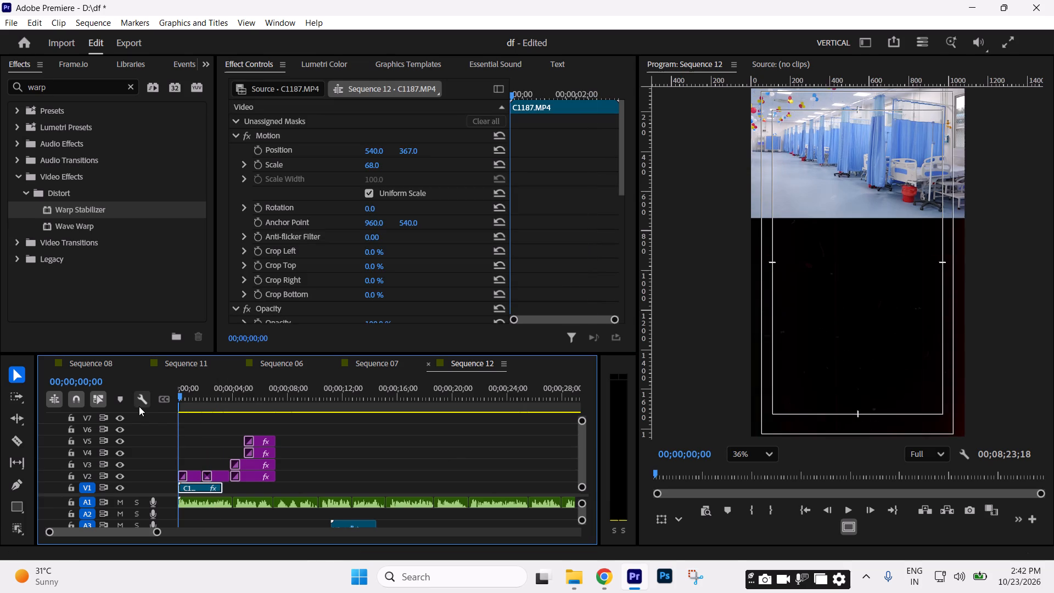
{"action": "left_click_drag", "start_coordinate": [183, 390], "coordinate": [184, 390]}
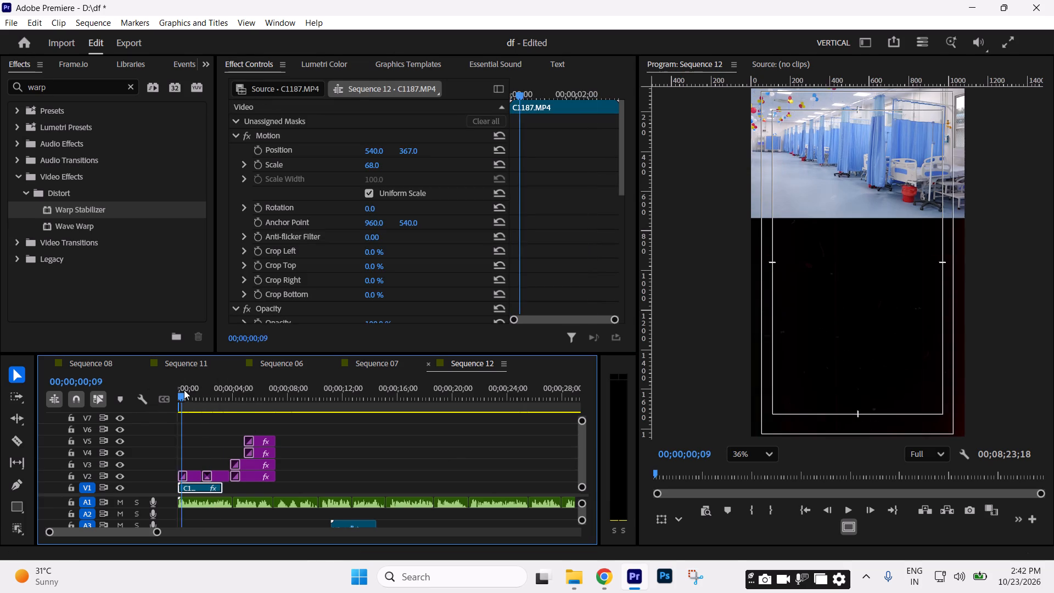
{"action": "left_click_drag", "start_coordinate": [184, 390], "coordinate": [204, 412]}
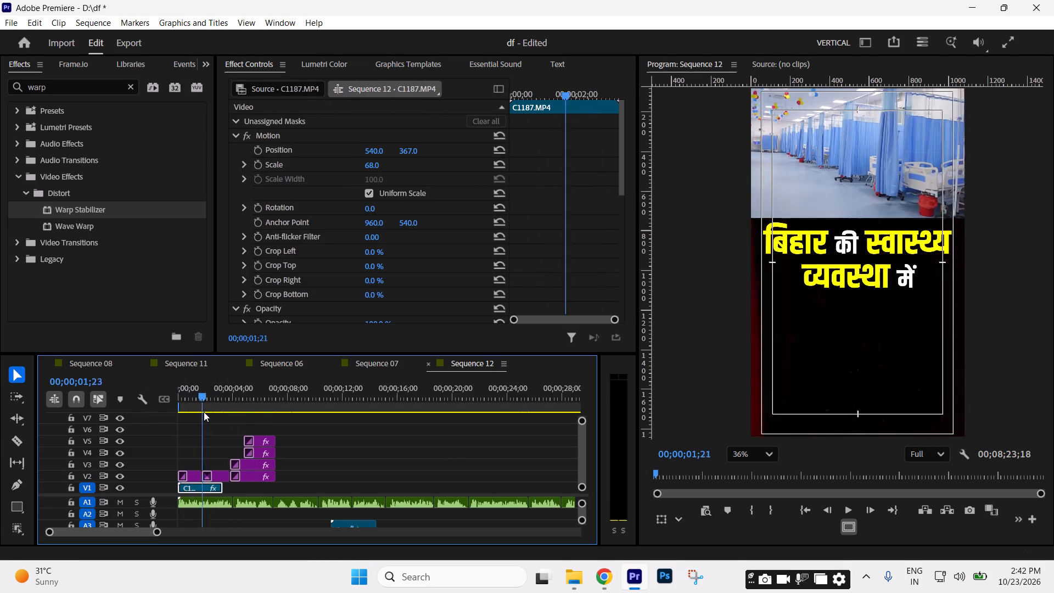
{"action": "left_click_drag", "start_coordinate": [204, 412], "coordinate": [209, 417]}
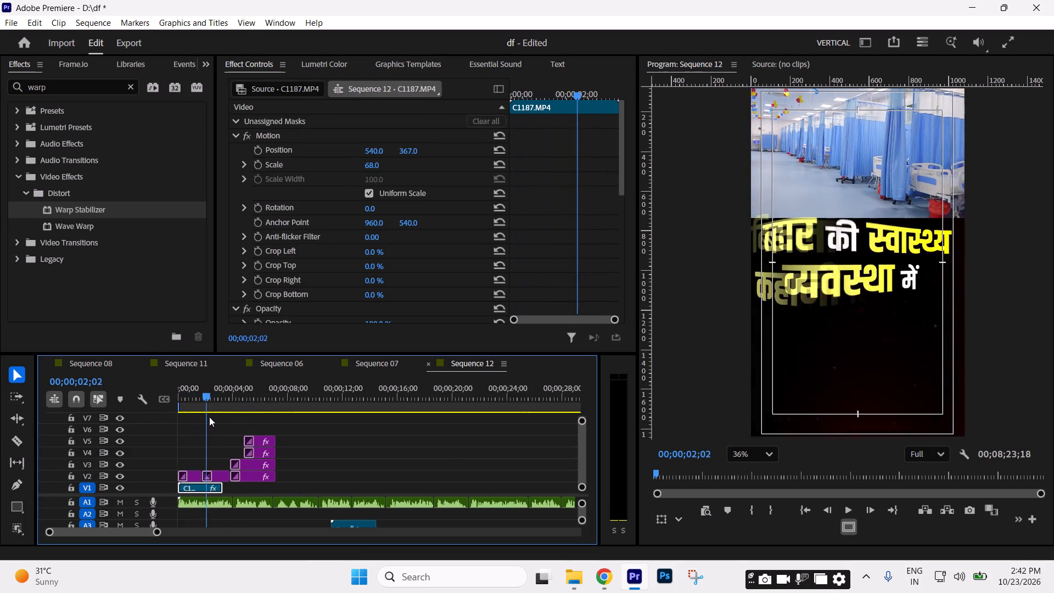
{"action": "left_click_drag", "start_coordinate": [209, 417], "coordinate": [169, 421]}
{"action": "key", "text": "space"}
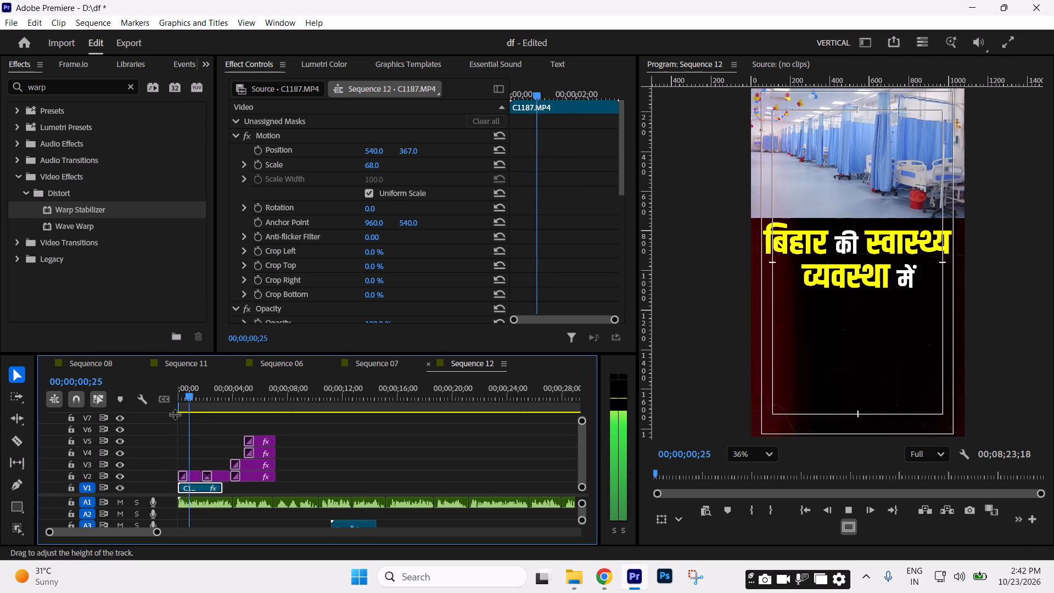
{"action": "key", "text": "space"}
{"action": "key", "text": "space"}
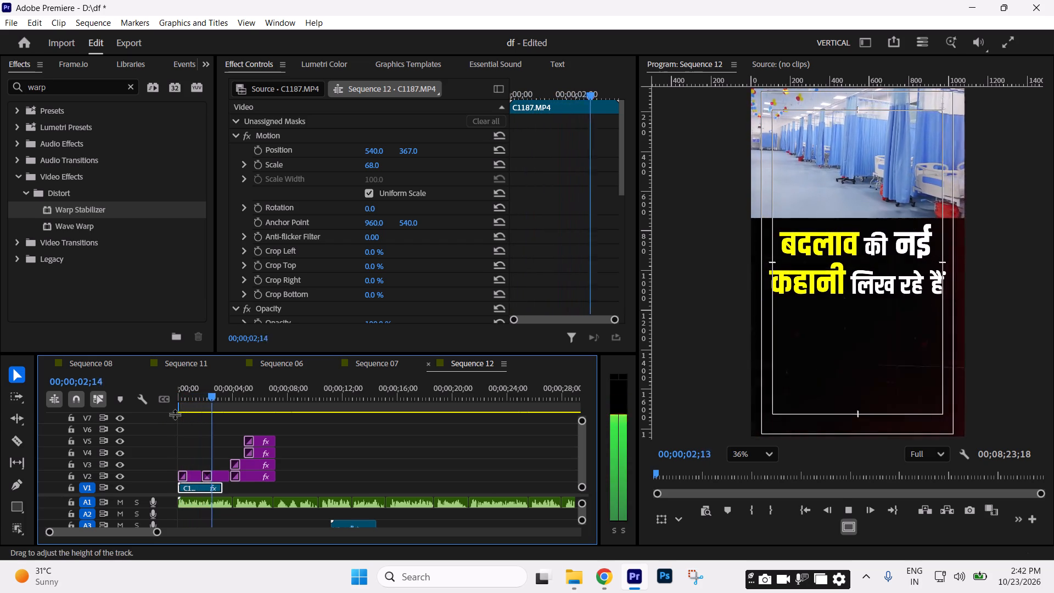
{"action": "key", "text": "space"}
{"action": "left_click", "coordinate": [204, 399]}
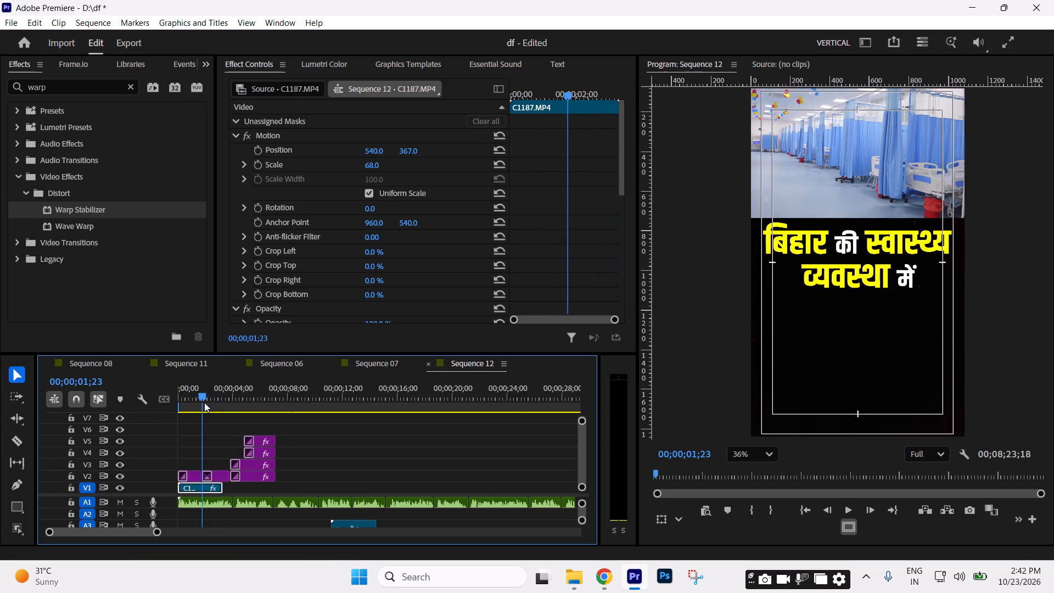
Nest the C1187 clip on V1, keeping the default nested sequence name.
{"action": "left_click", "coordinate": [198, 487]}
{"action": "right_click", "coordinate": [198, 487], "text": "ctrl"}
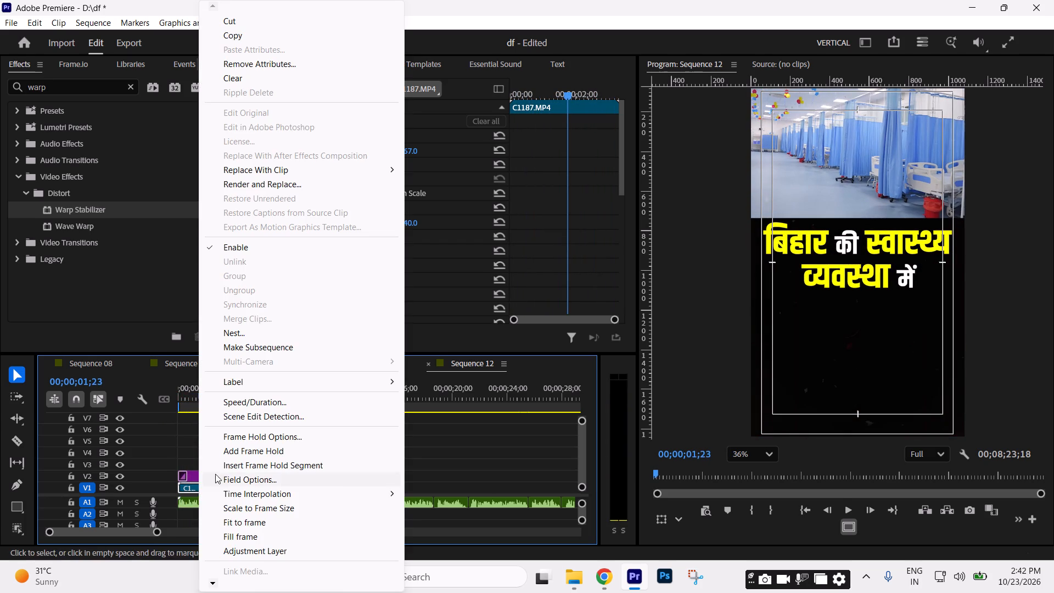
{"action": "left_click", "coordinate": [257, 335]}
{"action": "left_click", "coordinate": [550, 301]}
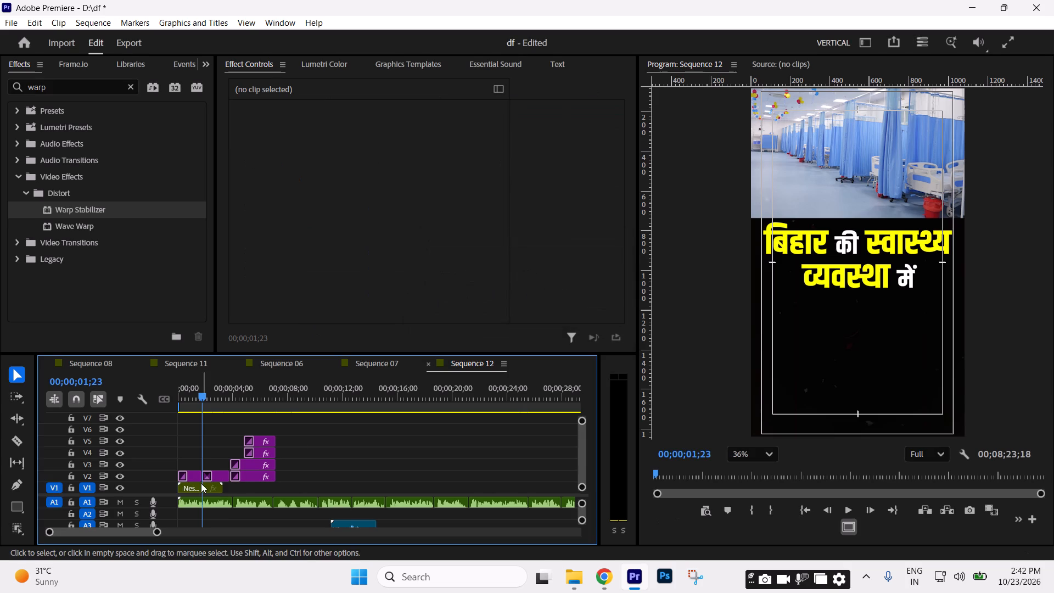
Slow the nested ward clip on V1 to 60% speed.
{"action": "left_click", "coordinate": [200, 485]}
{"action": "key", "text": "ctrl+r"}
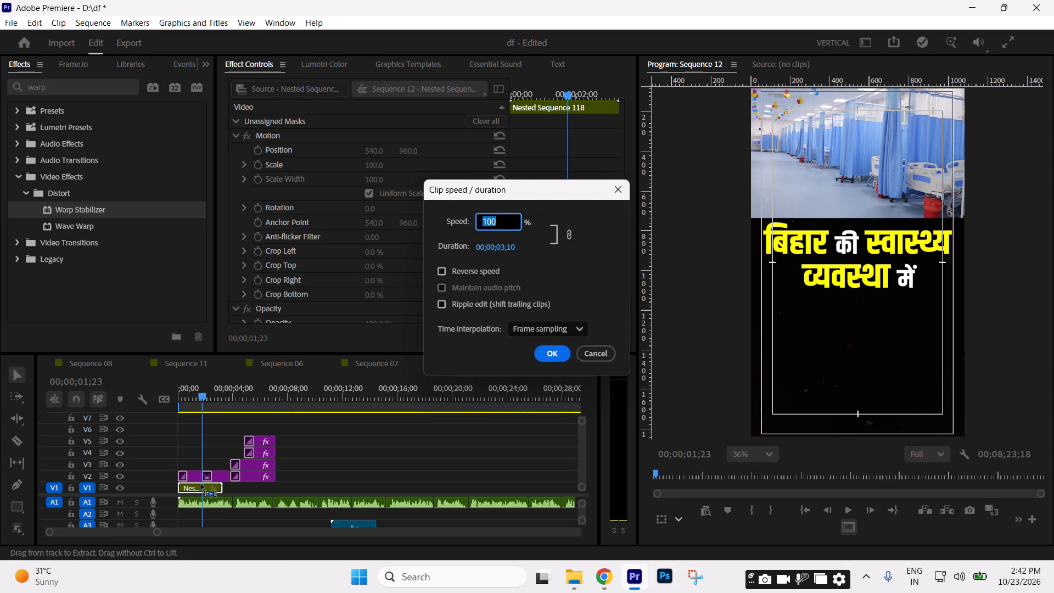
{"action": "type", "text": "60"}
{"action": "key", "text": "Return"}
Trim the nested ward clip's end on V1 back to about 4 seconds, where the second title ends.
{"action": "key", "text": "space"}
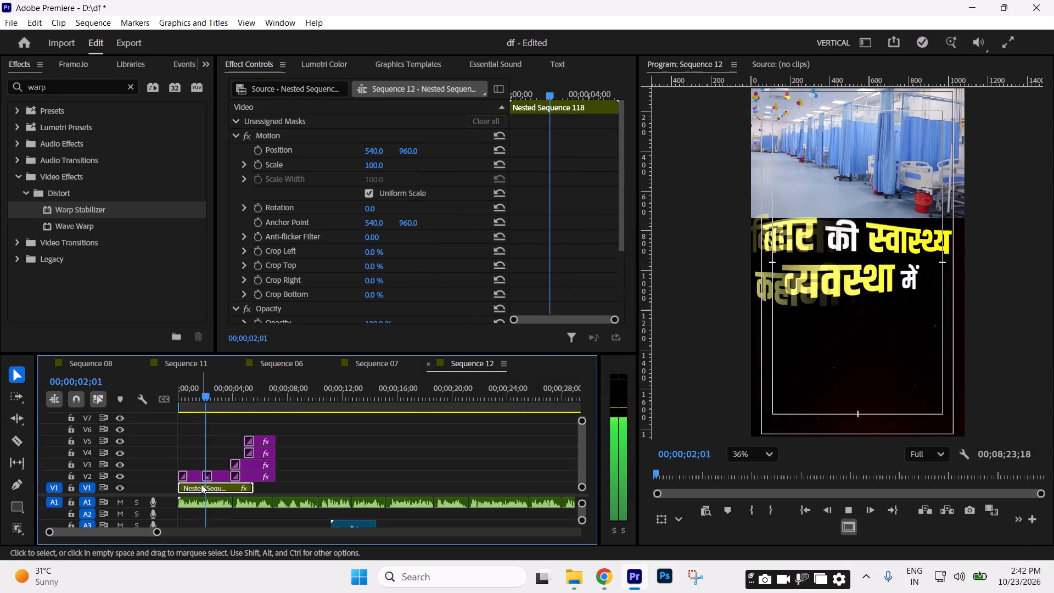
{"action": "key", "text": "space"}
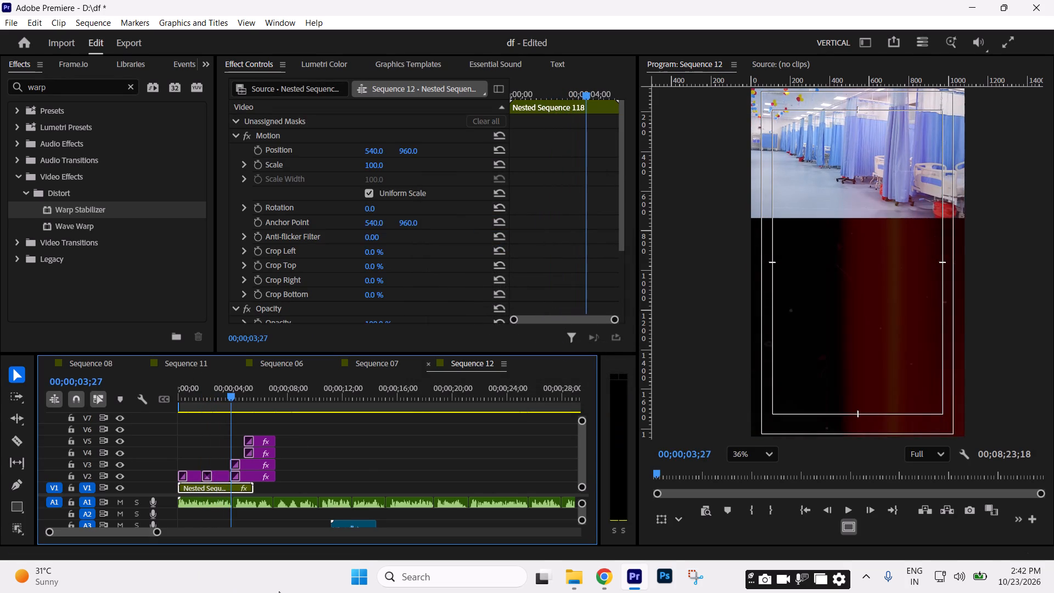
{"action": "left_click_drag", "start_coordinate": [251, 490], "coordinate": [232, 486]}
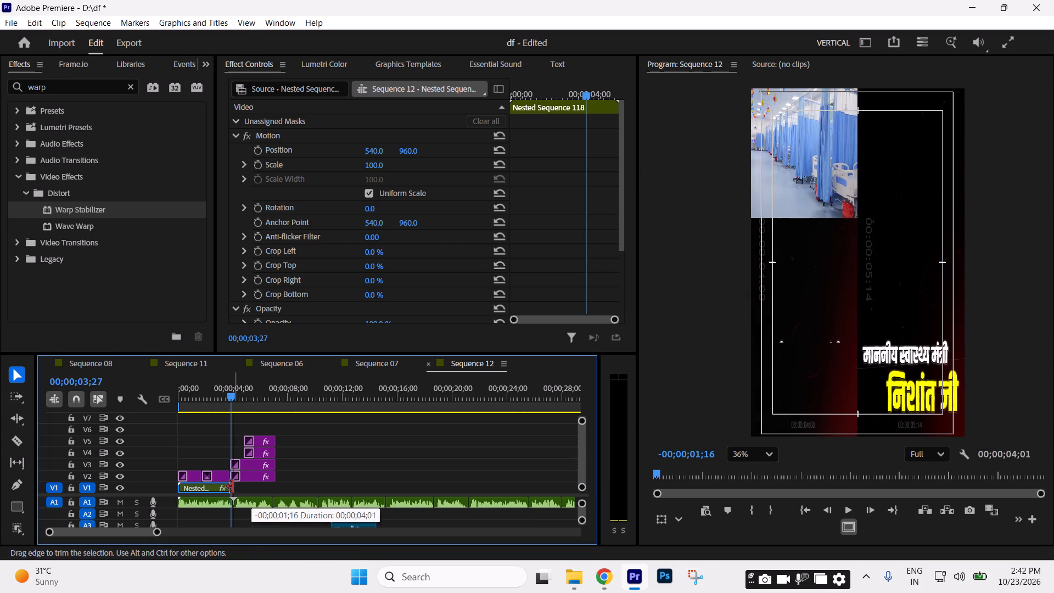
{"action": "left_click_drag", "start_coordinate": [232, 486], "coordinate": [232, 486]}
{"action": "left_click", "coordinate": [350, 452]}
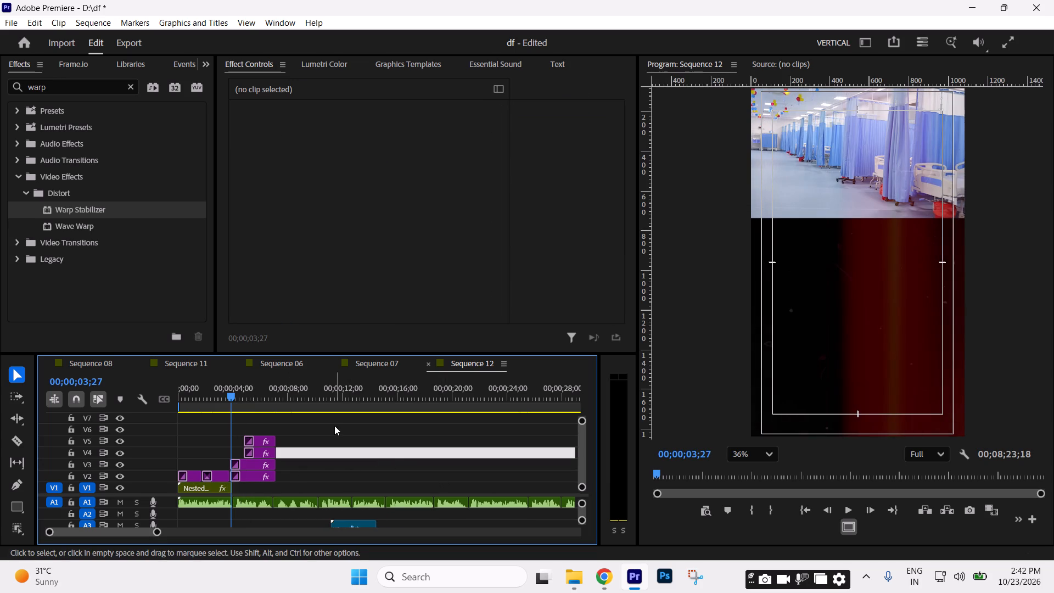
Move all the title clips up two tracks, from V2–V5 to V4–V7, leaving V2 and V3 empty.
{"action": "left_click_drag", "start_coordinate": [332, 425], "coordinate": [179, 476]}
{"action": "left_click_drag", "start_coordinate": [190, 475], "coordinate": [190, 449]}
{"action": "left_click", "coordinate": [379, 457]}
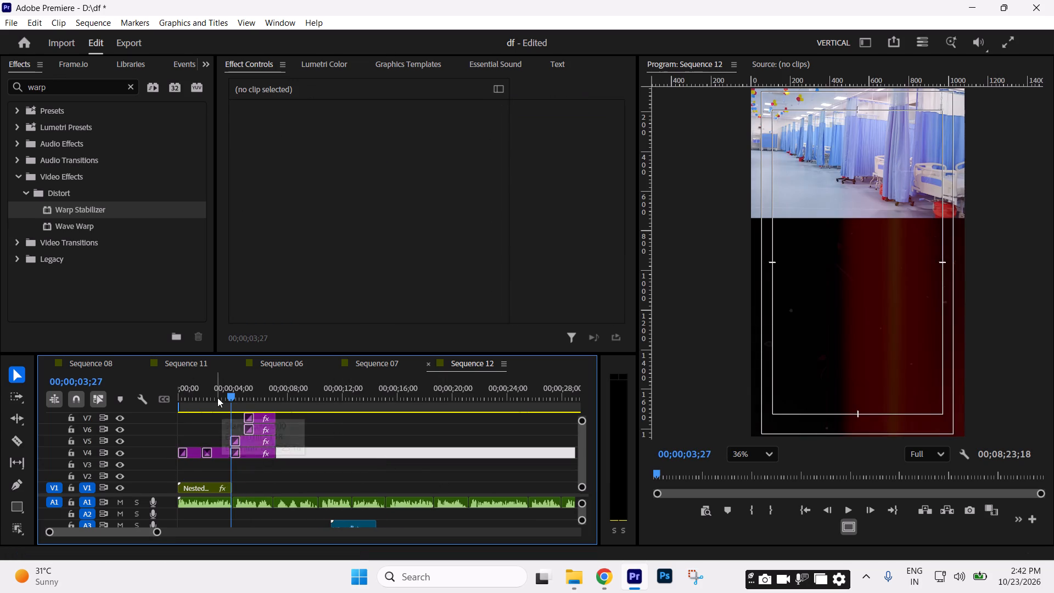
Play Sequence 12 from the start to review the opening titles over the slowed ward footage.
{"action": "left_click_drag", "start_coordinate": [216, 397], "coordinate": [55, 411]}
{"action": "key", "text": "space"}
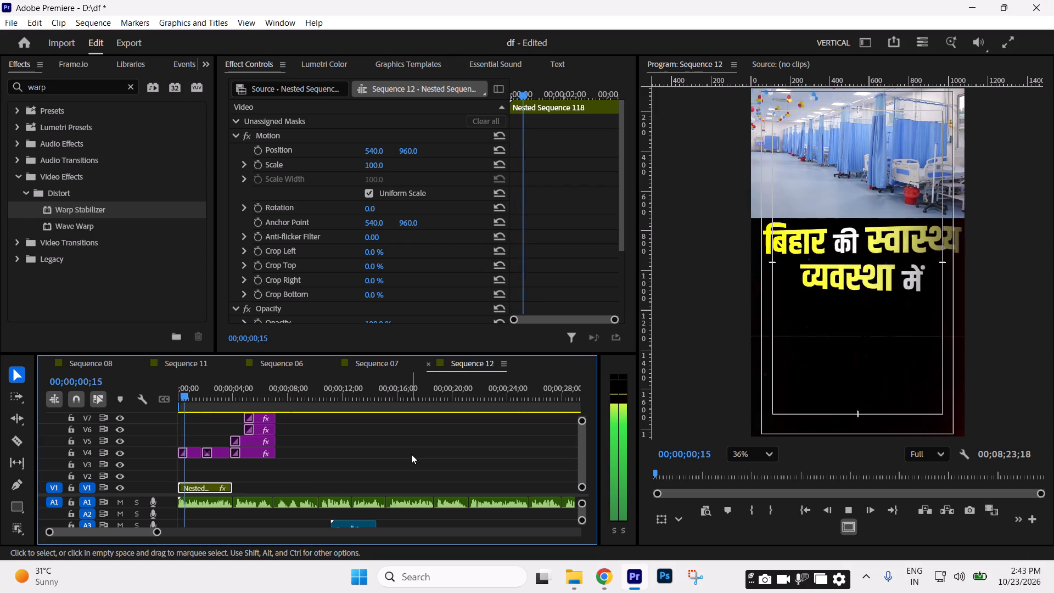
{"action": "key", "text": "space"}
{"action": "key", "text": "space"}
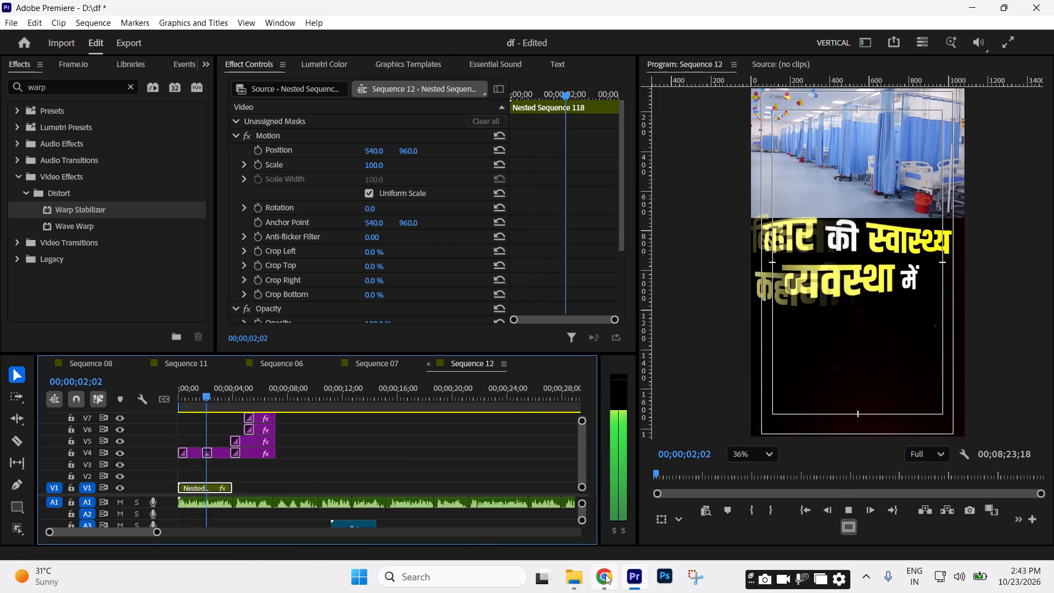
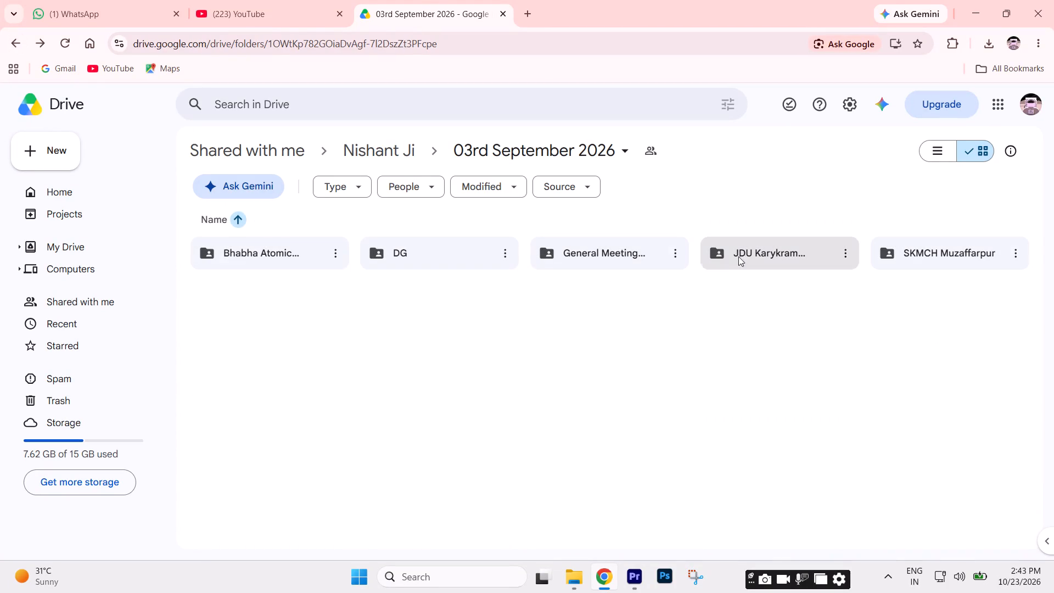
Browse the video clips in the 15 OCT 2026 Drive folder for footage suited to the hospital video.
{"action": "left_click", "coordinate": [9, 47]}
{"action": "double_click", "coordinate": [586, 311]}
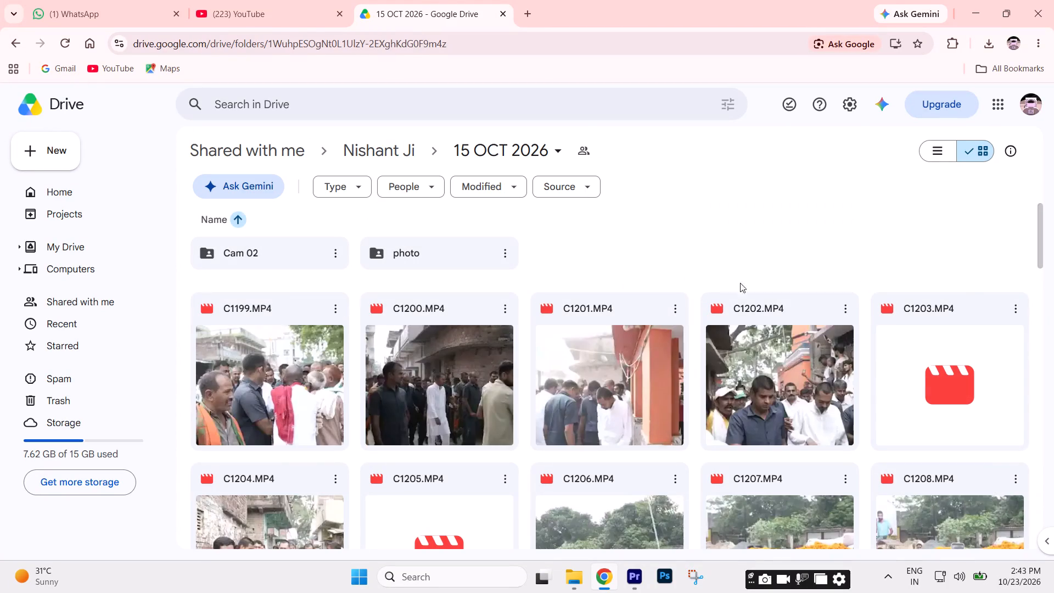
{"action": "scroll", "coordinate": [237, 368], "scroll_direction": "down", "scroll_amount": 13}
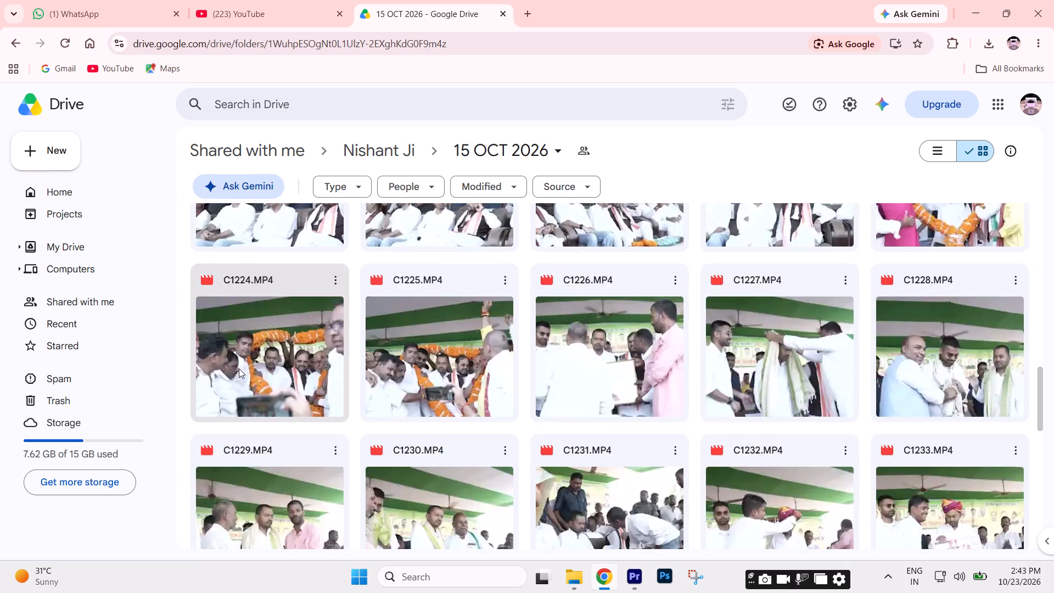
{"action": "scroll", "coordinate": [239, 368], "scroll_direction": "down", "scroll_amount": 15}
{"action": "scroll", "coordinate": [582, 362], "scroll_direction": "down", "scroll_amount": 2}
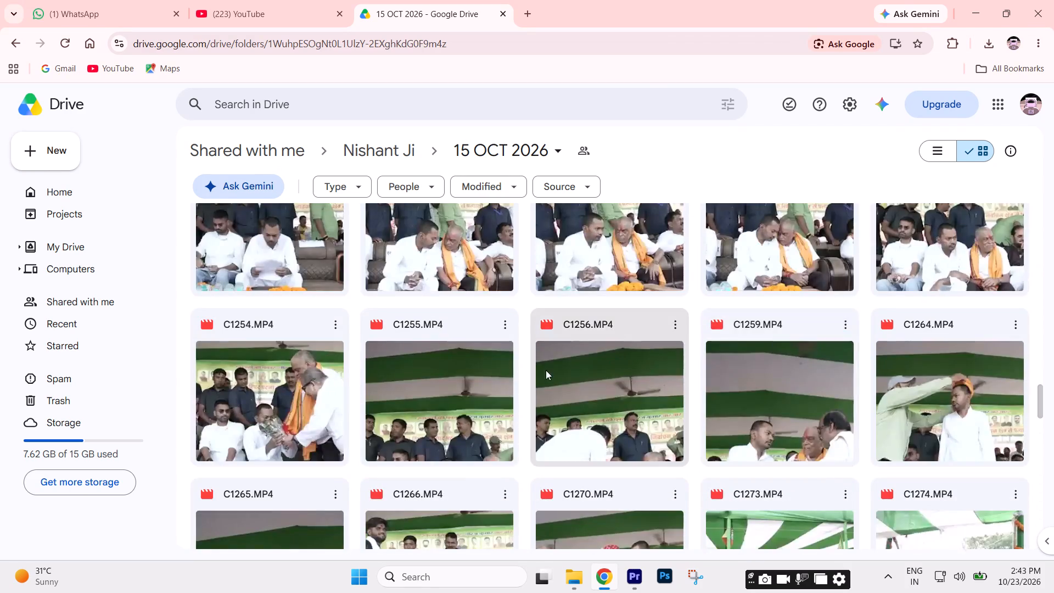
{"action": "scroll", "coordinate": [546, 370], "scroll_direction": "down", "scroll_amount": 9}
{"action": "left_click", "coordinate": [14, 33]}
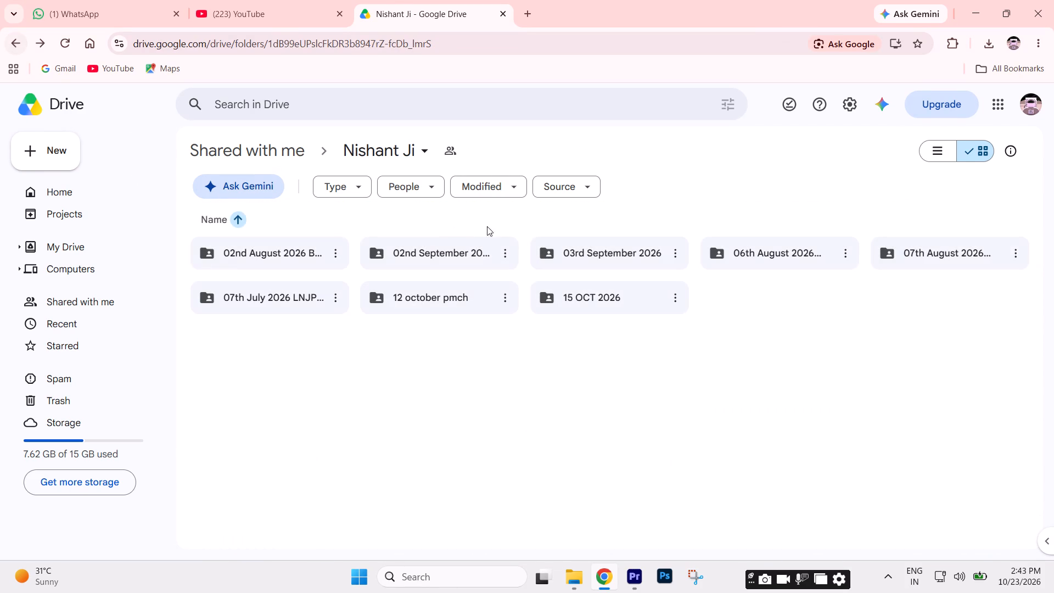
Browse the 12 october pmch folder and view the lobby photo Copy of T3E_3313.JPG at full size.
{"action": "left_click", "coordinate": [469, 303]}
{"action": "double_click", "coordinate": [469, 303]}
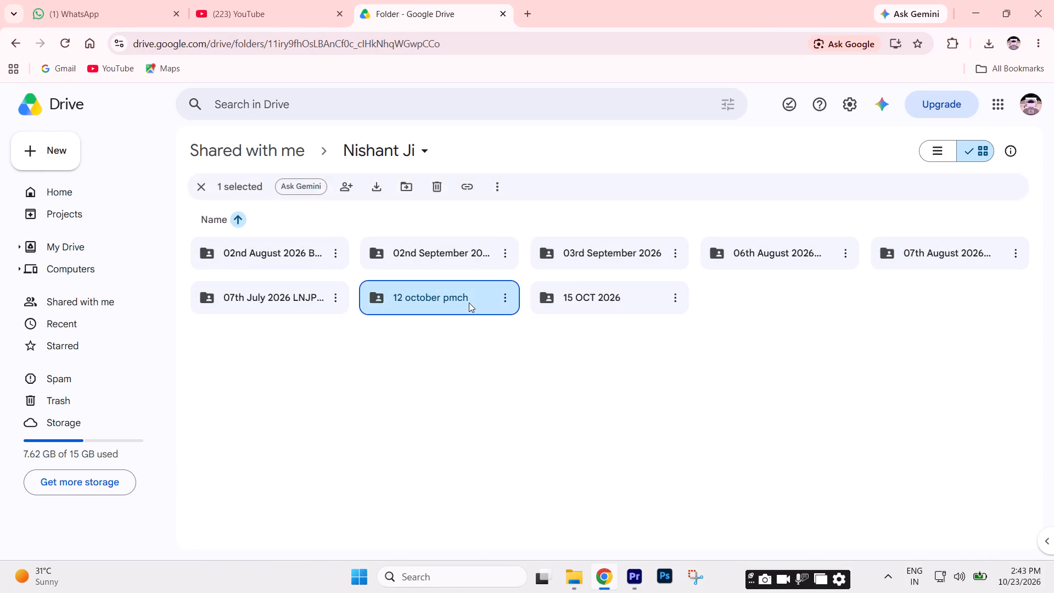
{"action": "scroll", "coordinate": [543, 364], "scroll_direction": "down", "scroll_amount": 2}
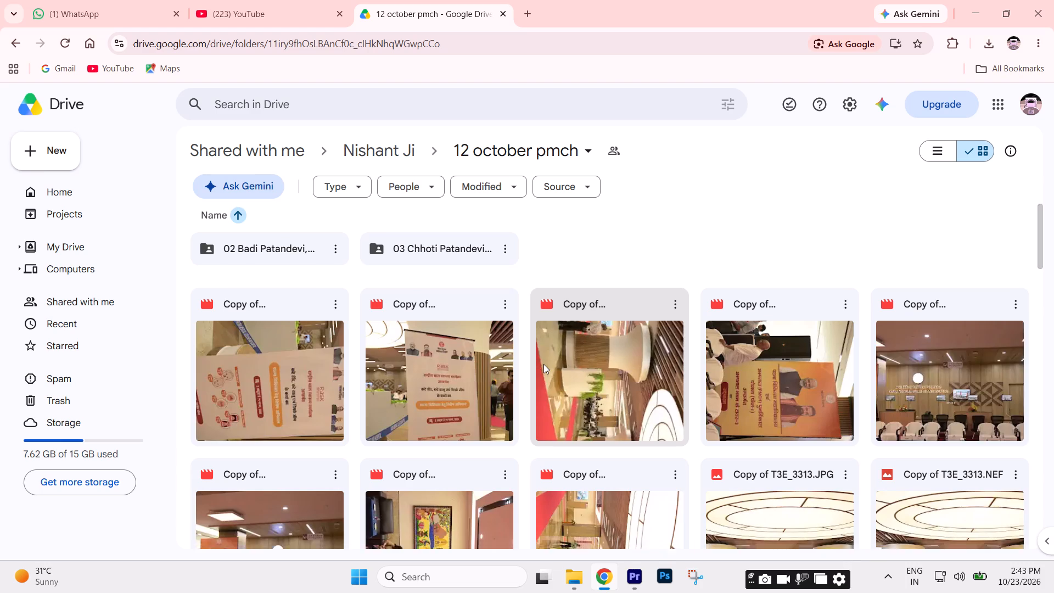
{"action": "scroll", "coordinate": [543, 364], "scroll_direction": "down", "scroll_amount": 3}
{"action": "scroll", "coordinate": [545, 364], "scroll_direction": "up", "scroll_amount": 2}
{"action": "scroll", "coordinate": [545, 364], "scroll_direction": "down", "scroll_amount": 1}
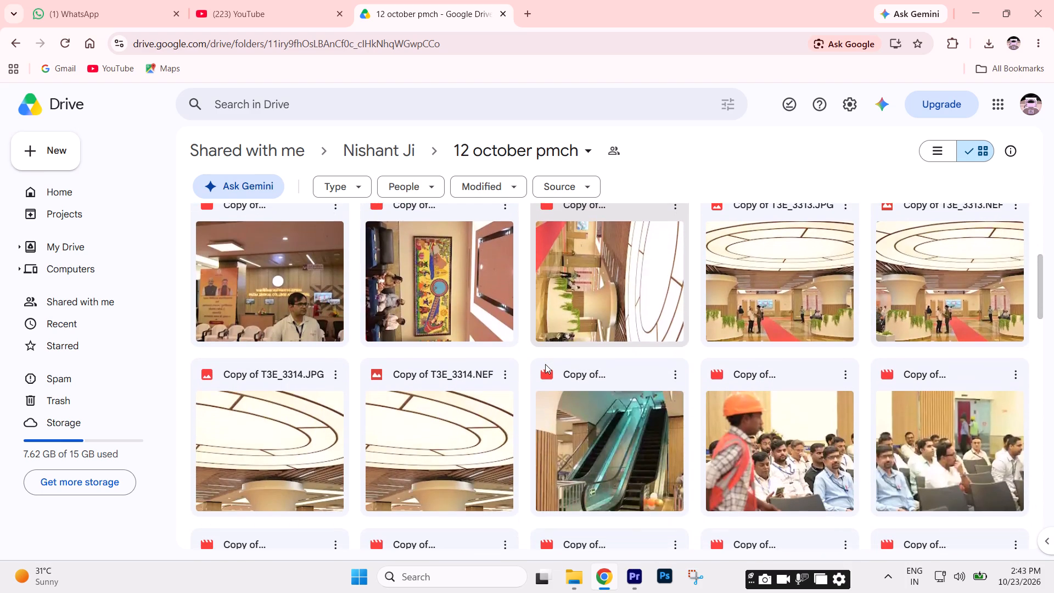
{"action": "scroll", "coordinate": [545, 364], "scroll_direction": "up", "scroll_amount": 1}
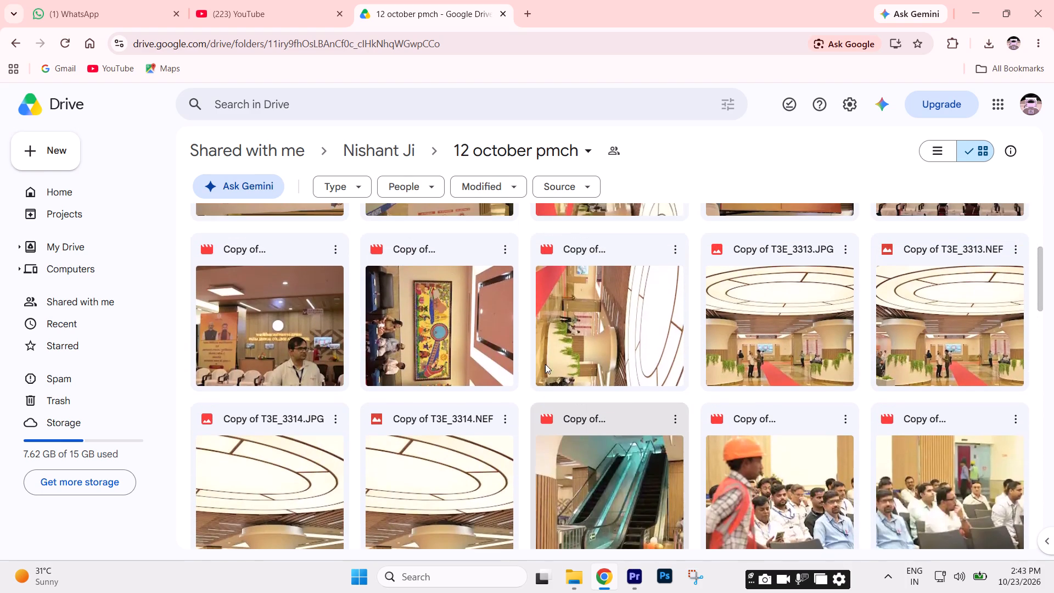
{"action": "double_click", "coordinate": [799, 364]}
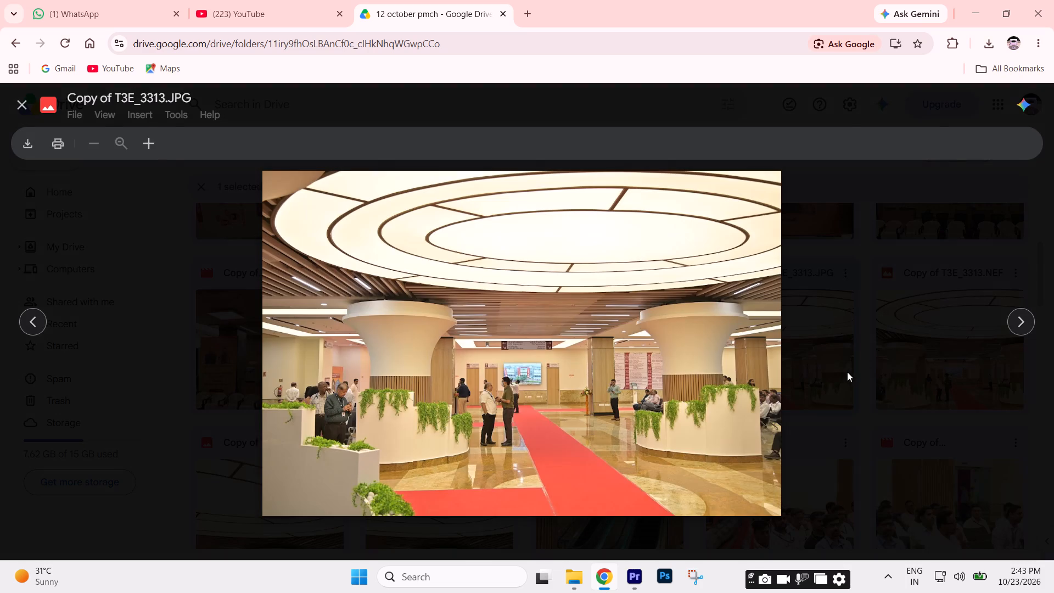
{"action": "left_click", "coordinate": [22, 105]}
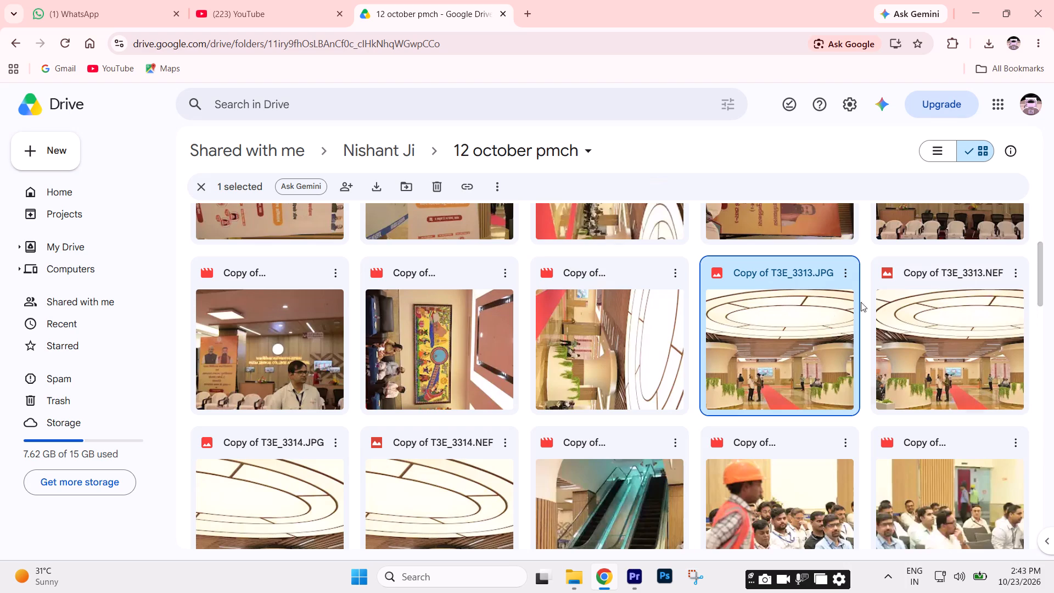
Play the lobby clip Copy of T3E_3312.MOV to check its footage.
{"action": "double_click", "coordinate": [556, 329]}
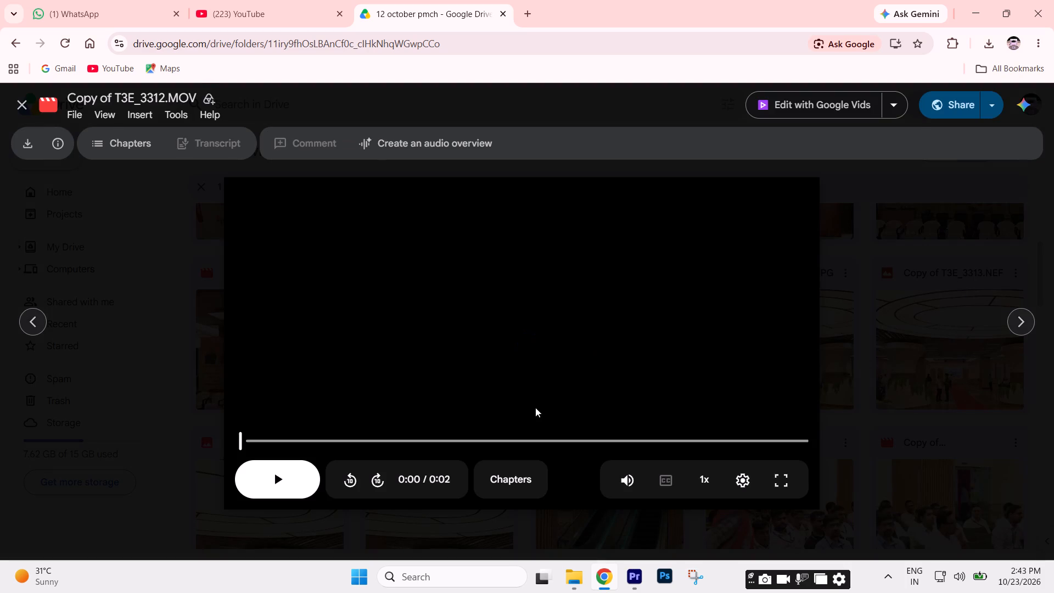
{"action": "left_click", "coordinate": [296, 494]}
{"action": "left_click", "coordinate": [296, 494]}
{"action": "left_click", "coordinate": [397, 444]}
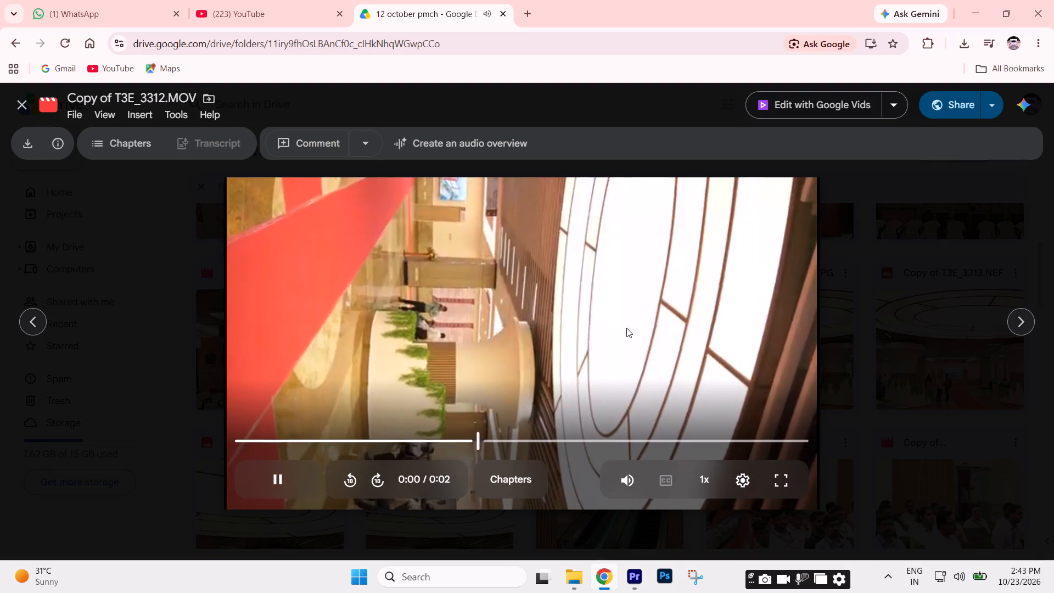
{"action": "left_click", "coordinate": [615, 304]}
{"action": "left_click", "coordinate": [27, 104]}
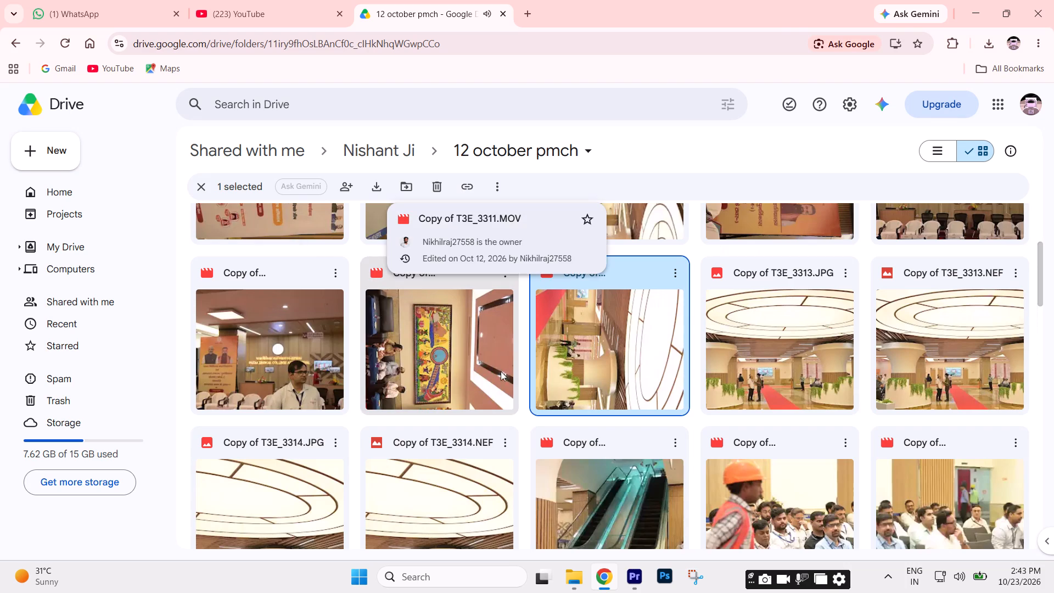
Preview the lobby clip Copy of T3E_3307.MOV and download it.
{"action": "scroll", "coordinate": [694, 415], "scroll_direction": "up", "scroll_amount": 3}
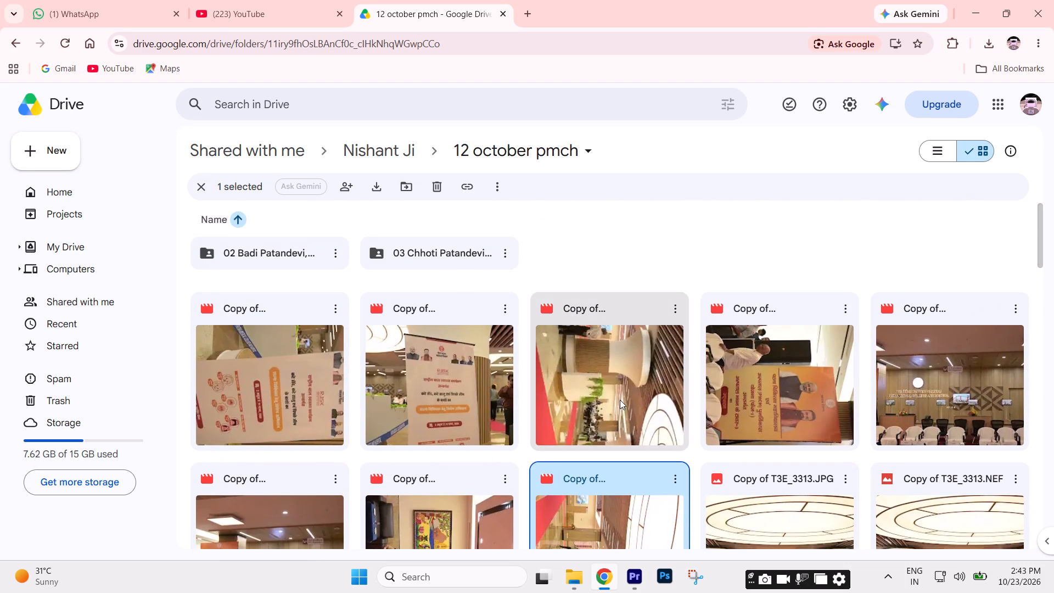
{"action": "double_click", "coordinate": [620, 400]}
{"action": "left_click", "coordinate": [233, 494]}
{"action": "left_click", "coordinate": [255, 495]}
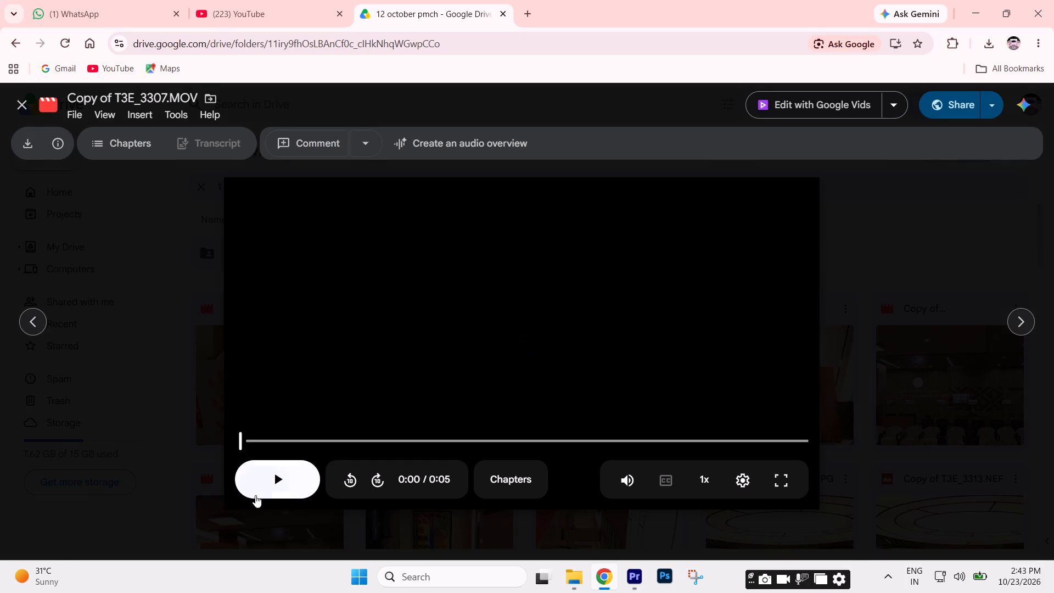
{"action": "left_click", "coordinate": [289, 485]}
{"action": "left_click", "coordinate": [320, 447]}
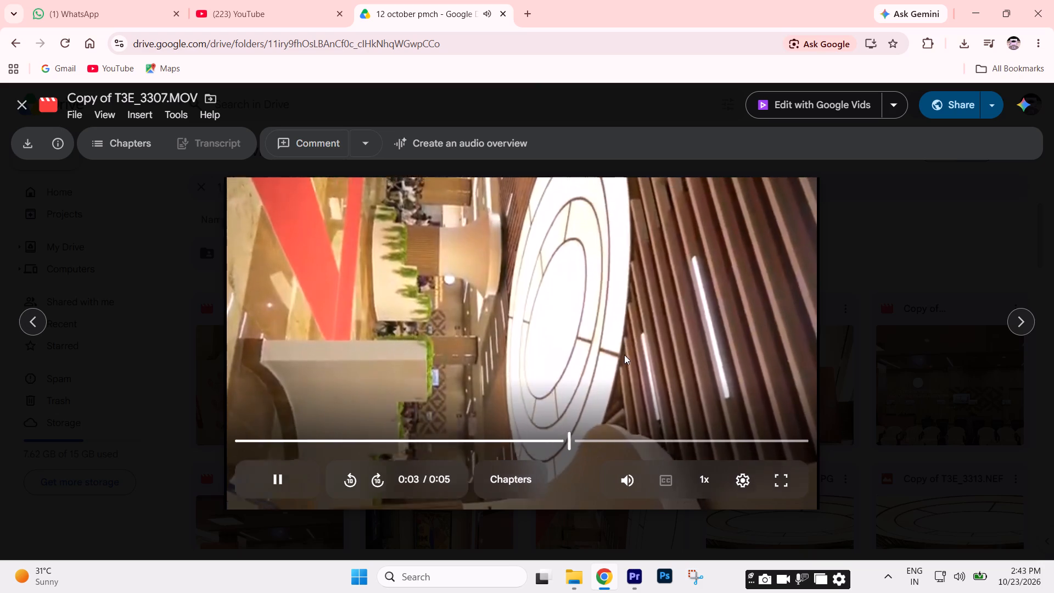
{"action": "left_click", "coordinate": [624, 355]}
{"action": "left_click", "coordinate": [27, 144]}
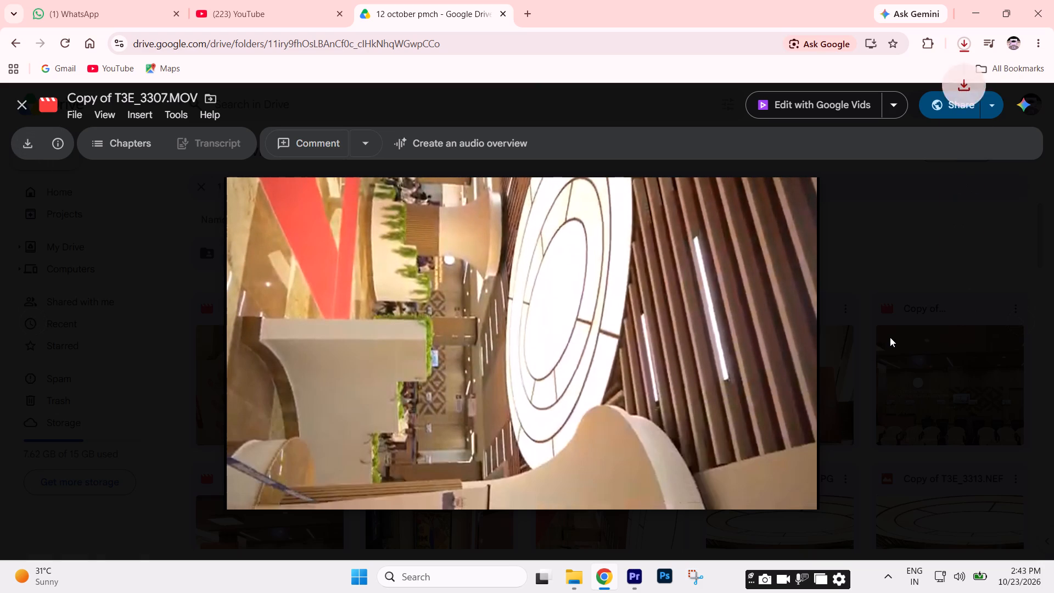
Bring the downloaded Copy of T3E_3307 file into Premiere's Sequence 12, on V3 at about 20 seconds.
{"action": "left_click", "coordinate": [965, 40]}
{"action": "left_click", "coordinate": [965, 40]}
{"action": "left_click", "coordinate": [919, 105]}
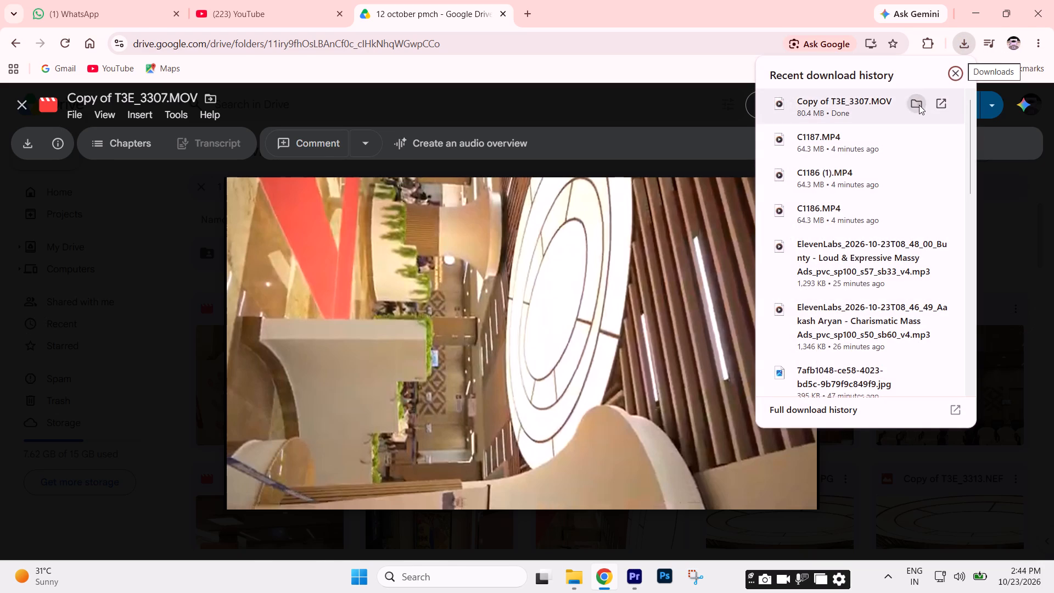
{"action": "left_click_drag", "start_coordinate": [625, 149], "coordinate": [636, 574]}
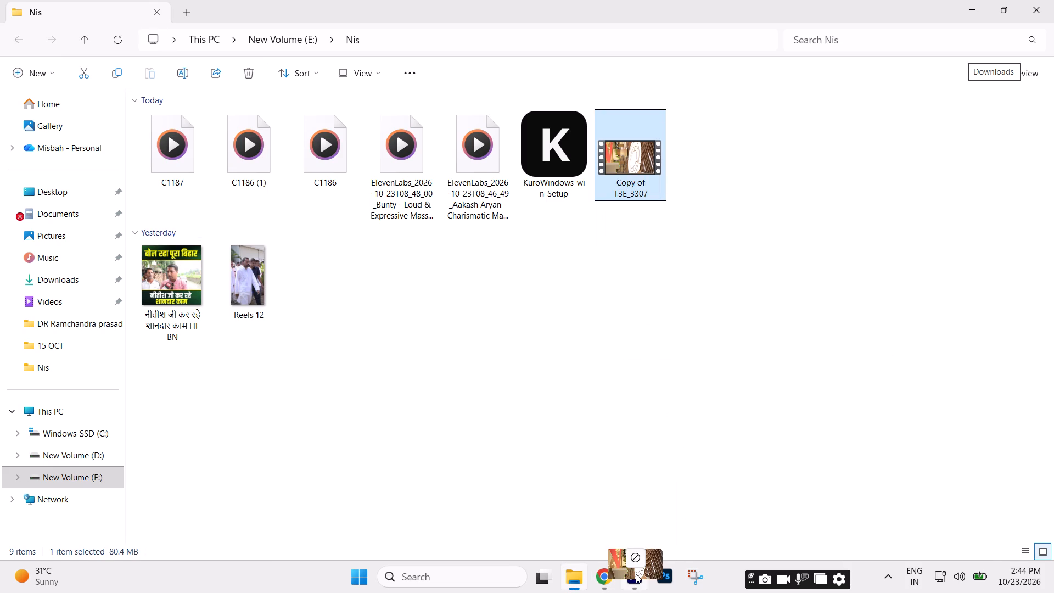
{"action": "left_click_drag", "start_coordinate": [636, 574], "coordinate": [445, 467]}
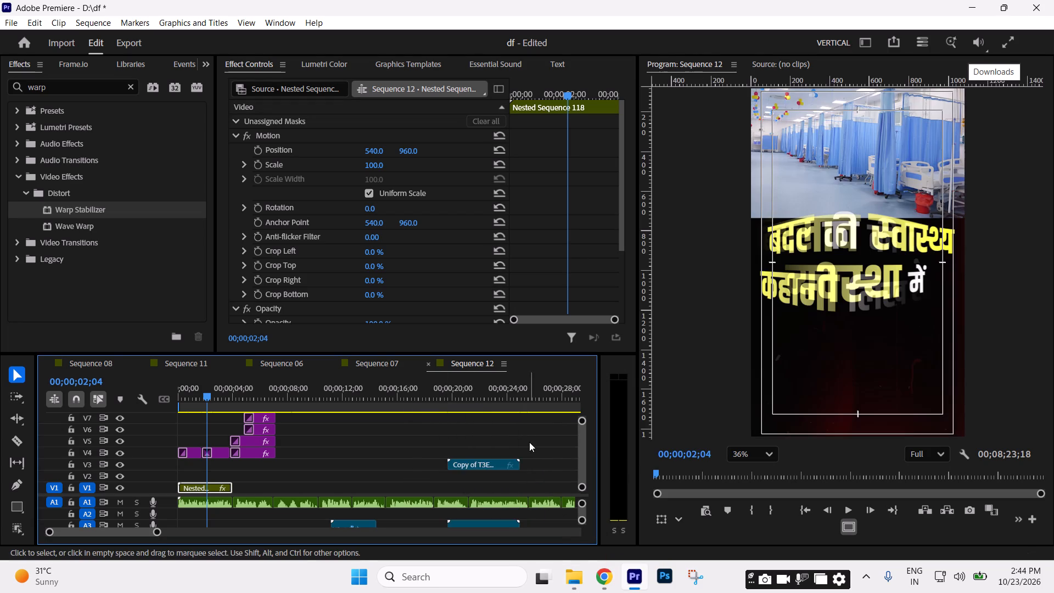
Unlink the lobby clip's audio and delete both audio clips on A3, keeping only the voice-over on A1.
{"action": "left_click_drag", "start_coordinate": [529, 442], "coordinate": [408, 474]}
{"action": "key", "text": "ctrl+l"}
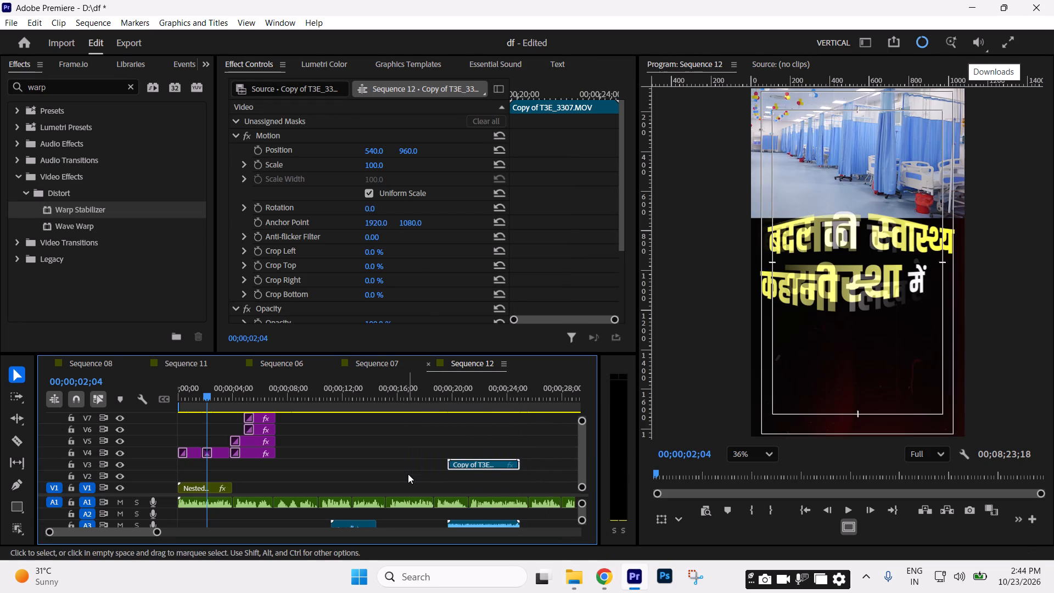
{"action": "left_click_drag", "start_coordinate": [581, 522], "coordinate": [583, 529]}
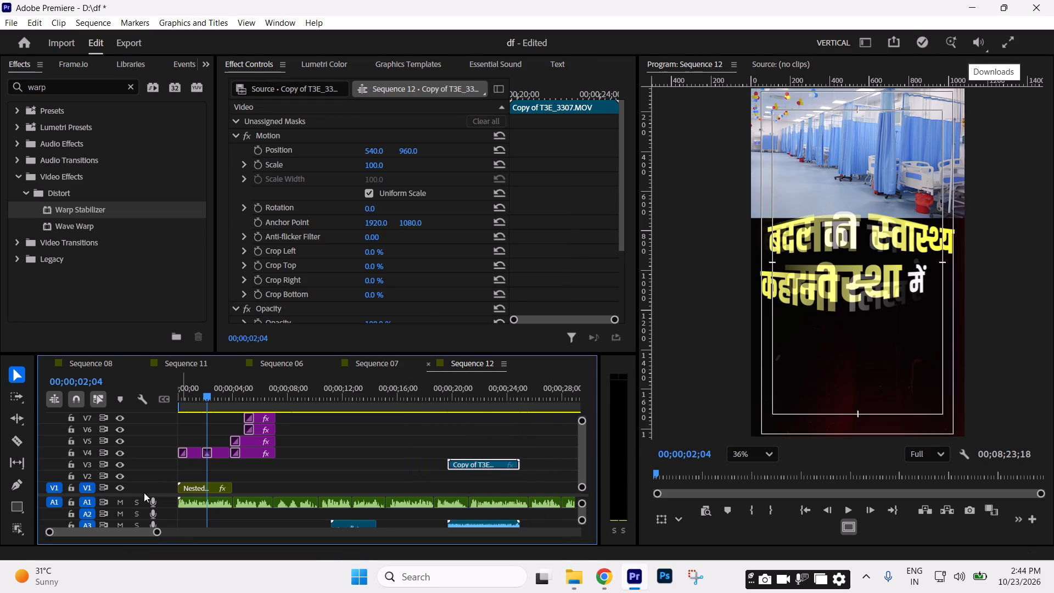
{"action": "left_click_drag", "start_coordinate": [145, 496], "coordinate": [146, 470]}
{"action": "left_click_drag", "start_coordinate": [506, 519], "coordinate": [363, 497]}
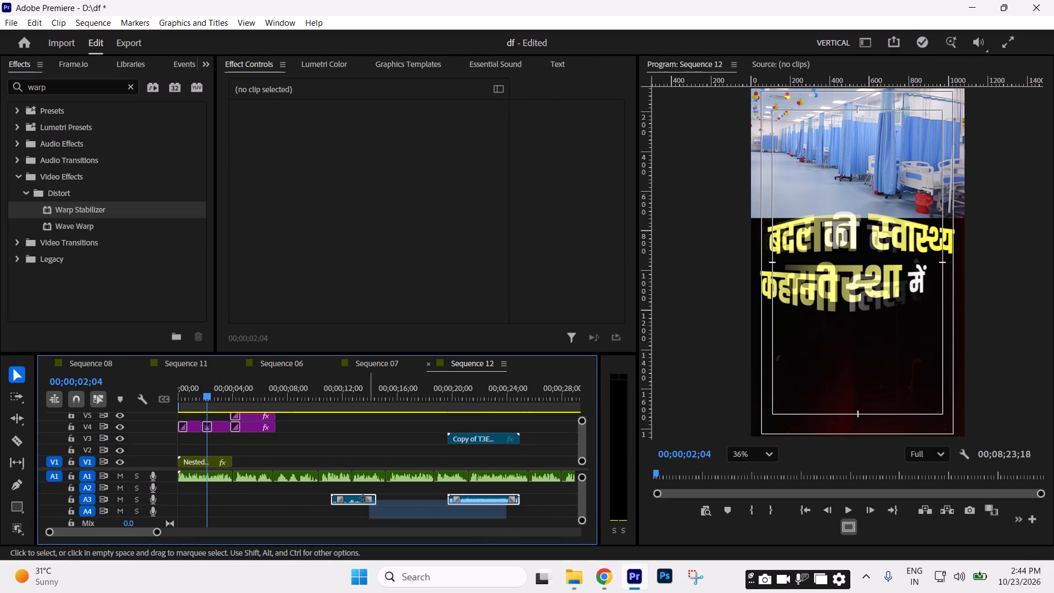
{"action": "left_click_drag", "start_coordinate": [363, 497], "coordinate": [345, 495]}
{"action": "key", "text": "Delete"}
Scale the lobby clip on V3 to 36.
{"action": "left_click_drag", "start_coordinate": [440, 391], "coordinate": [466, 391]}
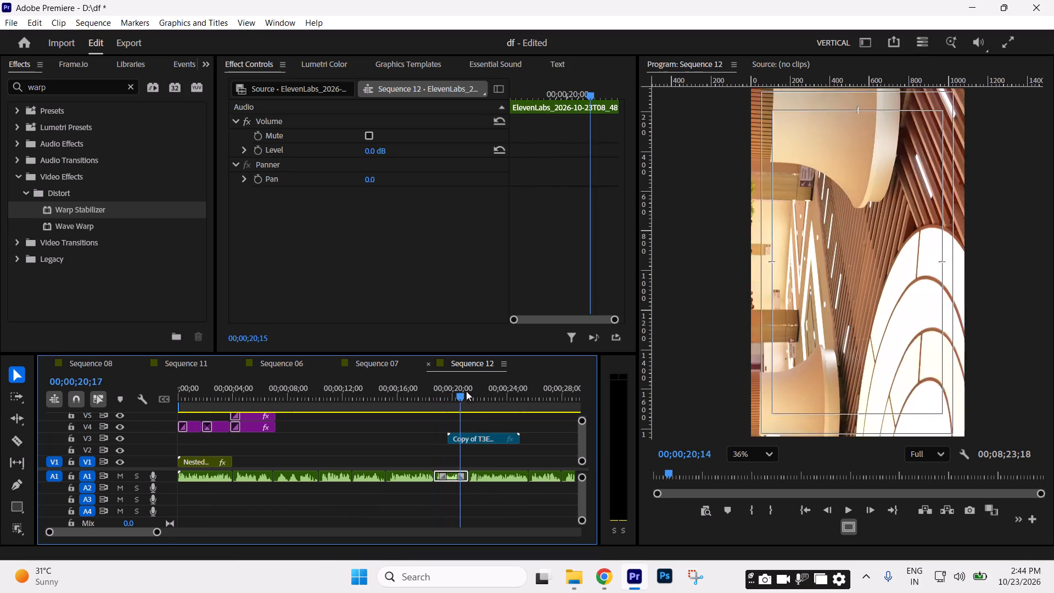
{"action": "left_click_drag", "start_coordinate": [466, 391], "coordinate": [476, 388]}
{"action": "left_click", "coordinate": [488, 438]}
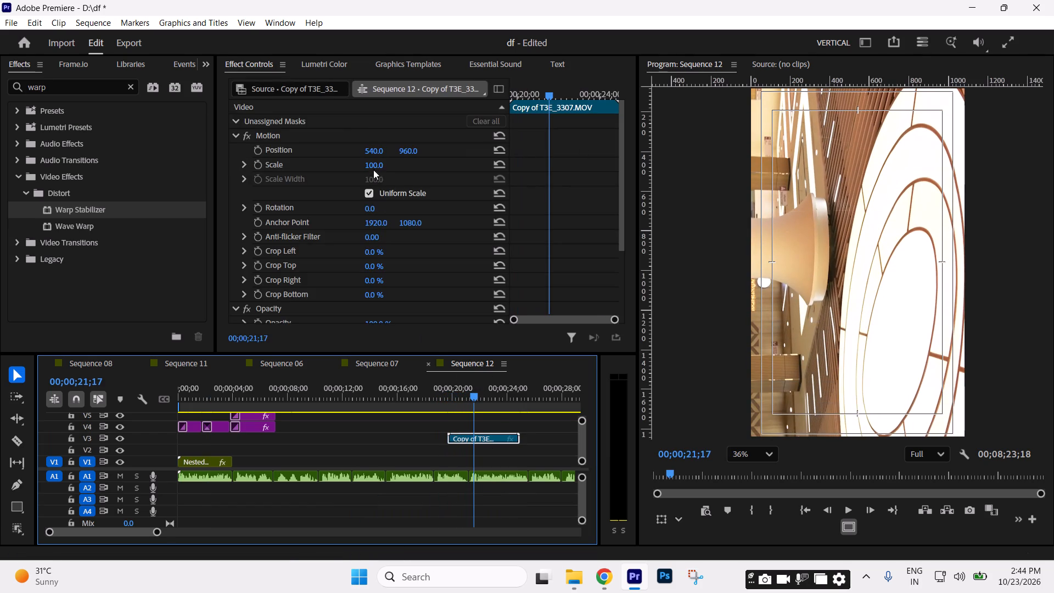
{"action": "left_click_drag", "start_coordinate": [373, 167], "coordinate": [328, 170]}
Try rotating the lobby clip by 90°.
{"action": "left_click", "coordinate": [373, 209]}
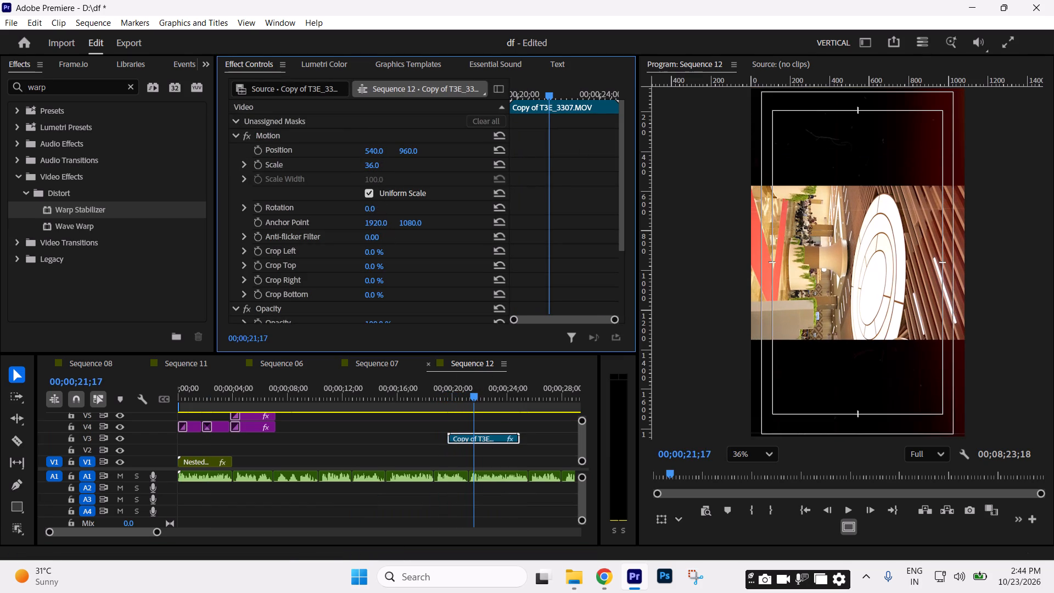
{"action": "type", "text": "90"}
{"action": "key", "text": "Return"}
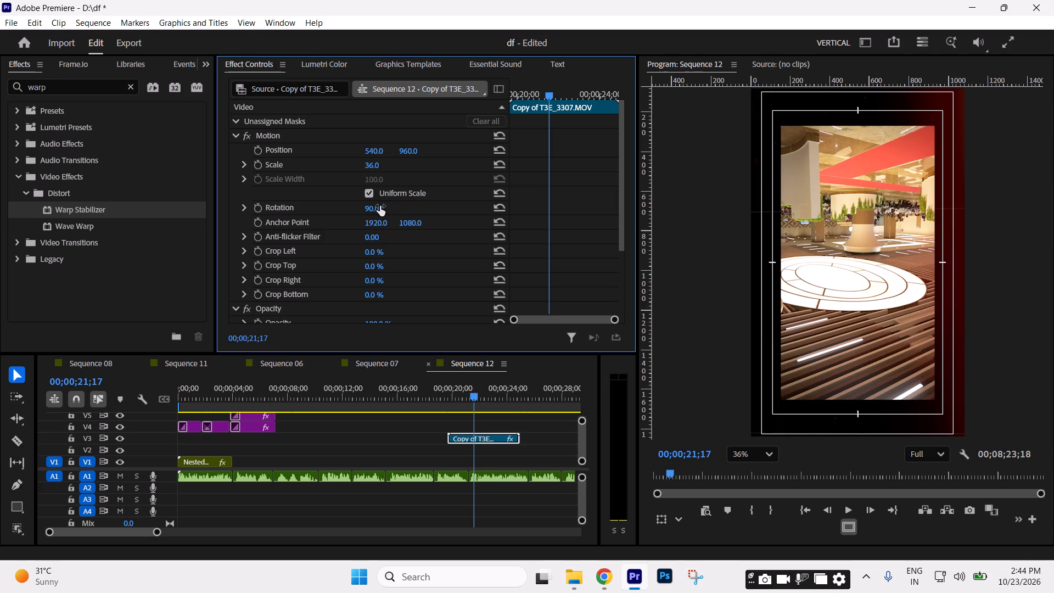
Set the lobby clip's rotation to -90° so the lobby stands upright.
{"action": "left_click", "coordinate": [373, 208]}
{"action": "type", "text": "-90"}
{"action": "key", "text": "Return"}
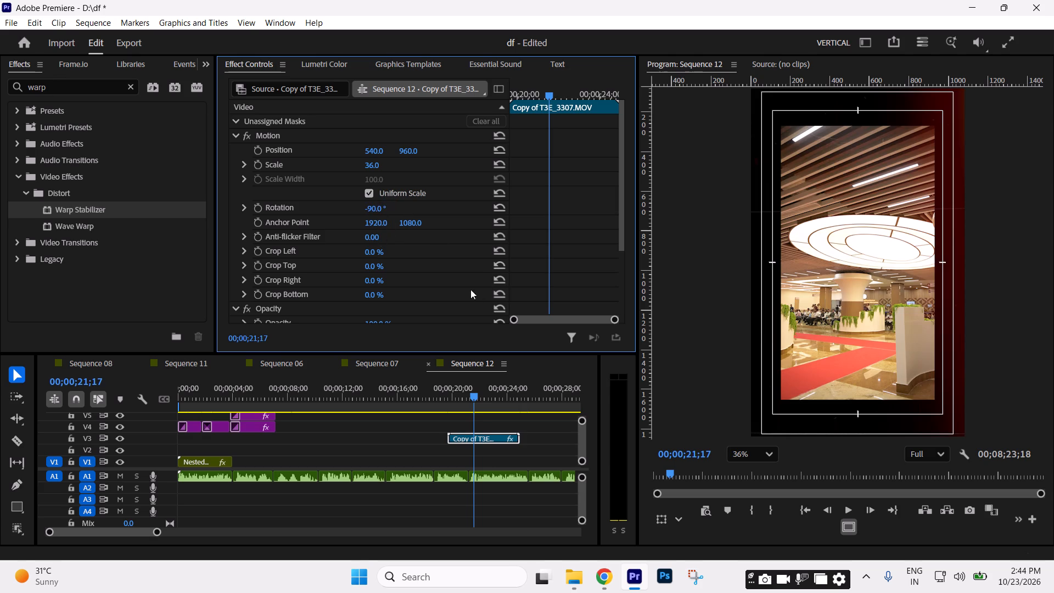
Scrub through the lobby clip on V3 to choose a cut point and split it at 00;00;21;18.
{"action": "left_click_drag", "start_coordinate": [449, 397], "coordinate": [481, 396]}
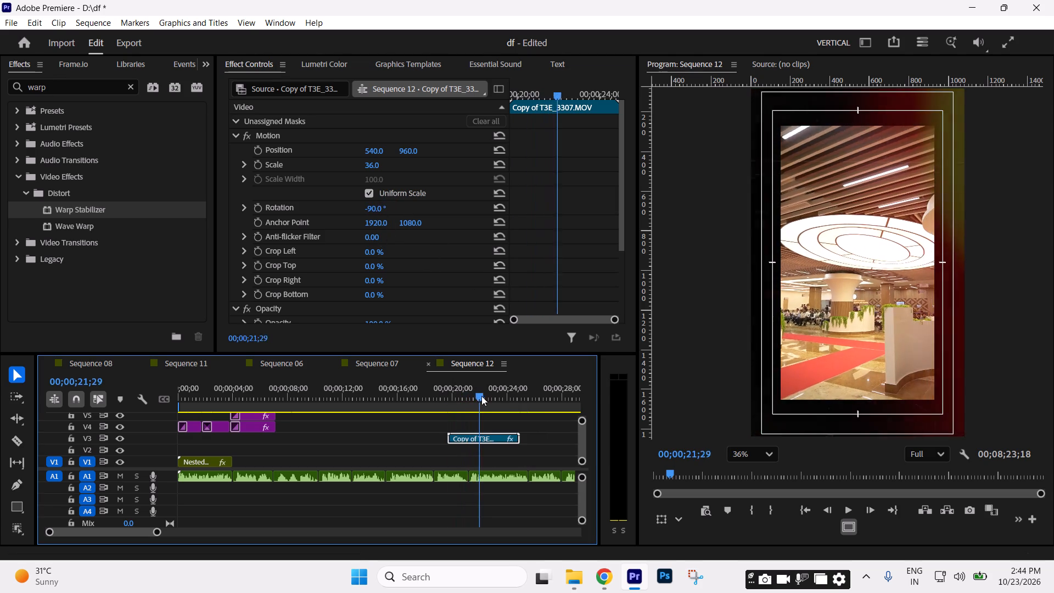
{"action": "left_click_drag", "start_coordinate": [481, 396], "coordinate": [492, 399]}
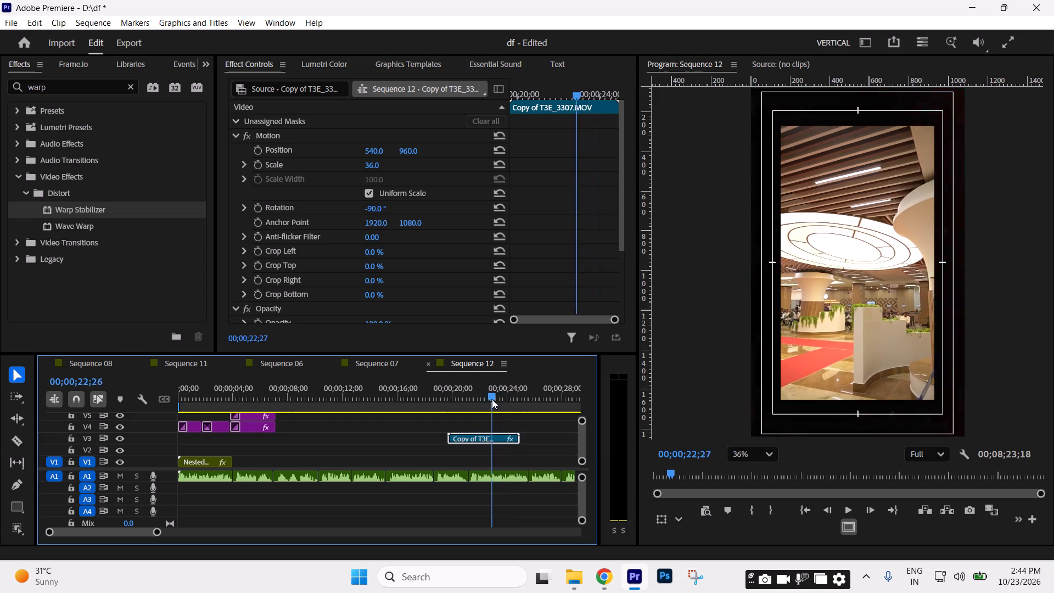
{"action": "left_click_drag", "start_coordinate": [492, 399], "coordinate": [458, 398]}
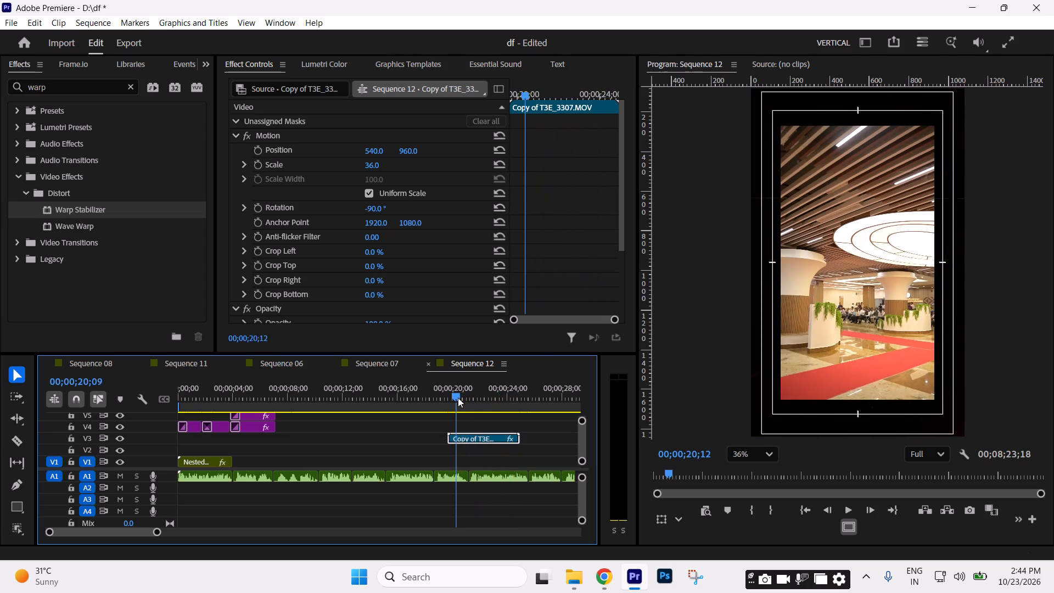
{"action": "left_click_drag", "start_coordinate": [458, 398], "coordinate": [478, 401]}
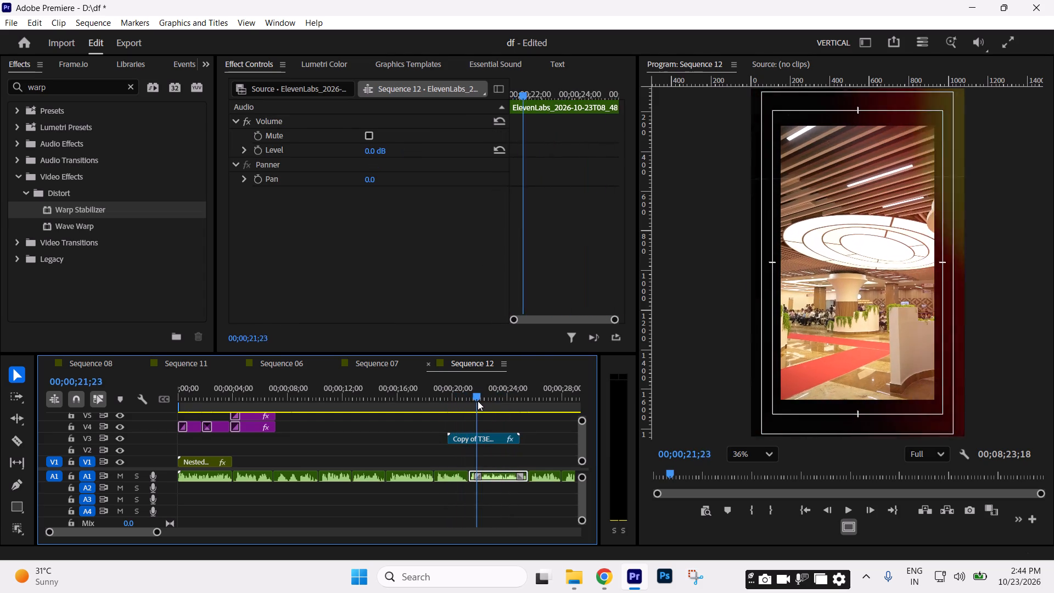
{"action": "left_click_drag", "start_coordinate": [478, 401], "coordinate": [475, 401]}
{"action": "key", "text": "c"}
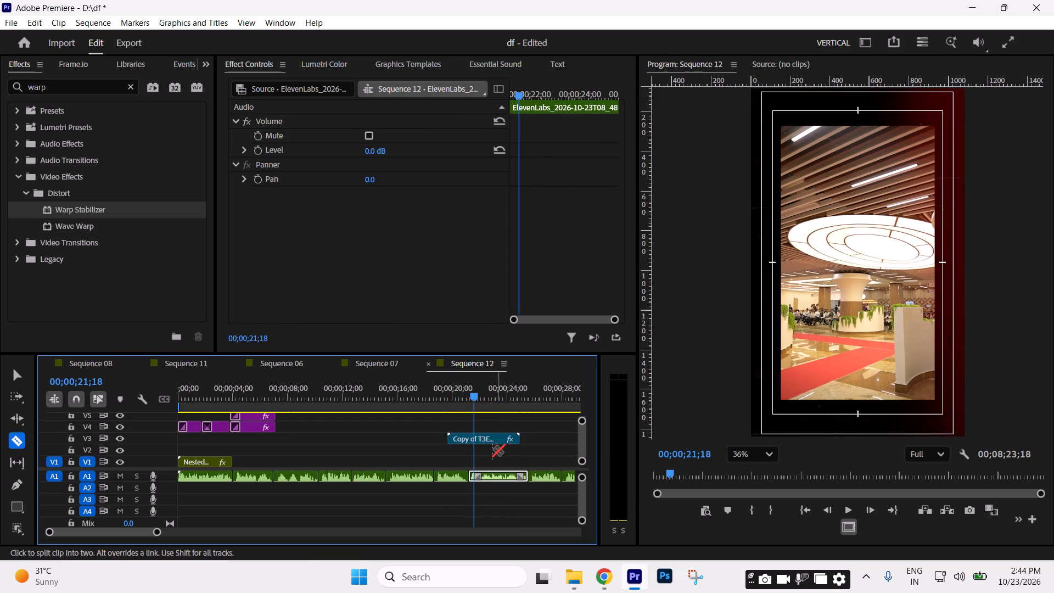
{"action": "left_click", "coordinate": [478, 438]}
{"action": "key", "text": "v"}
Move the second part of the split lobby clip to V2, starting at about 1 second, over the nested ward clip.
{"action": "left_click_drag", "start_coordinate": [498, 433], "coordinate": [232, 449]}
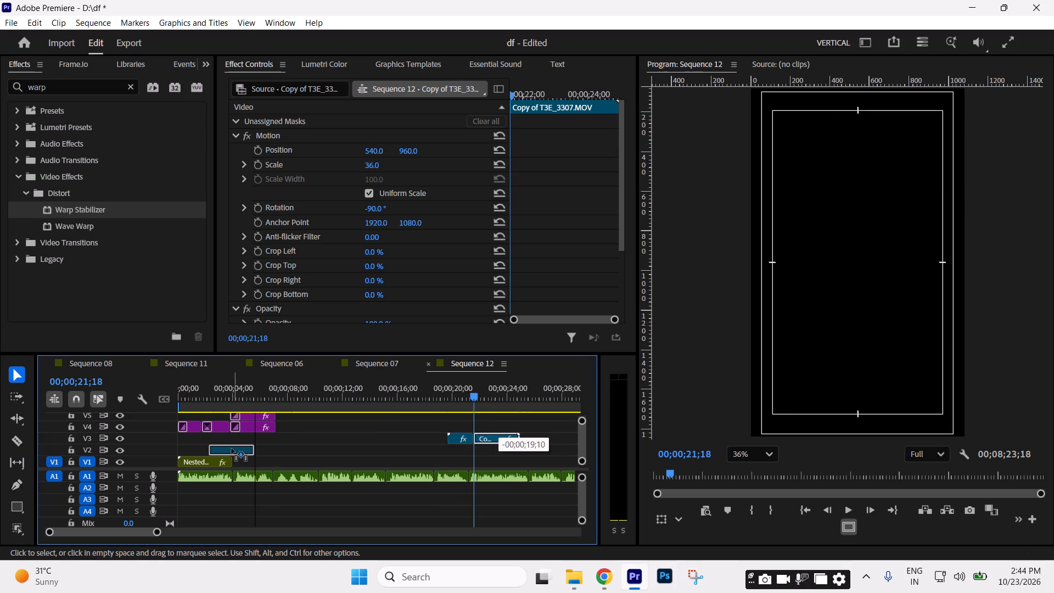
{"action": "left_click_drag", "start_coordinate": [232, 449], "coordinate": [217, 449]}
{"action": "left_click", "coordinate": [225, 393]}
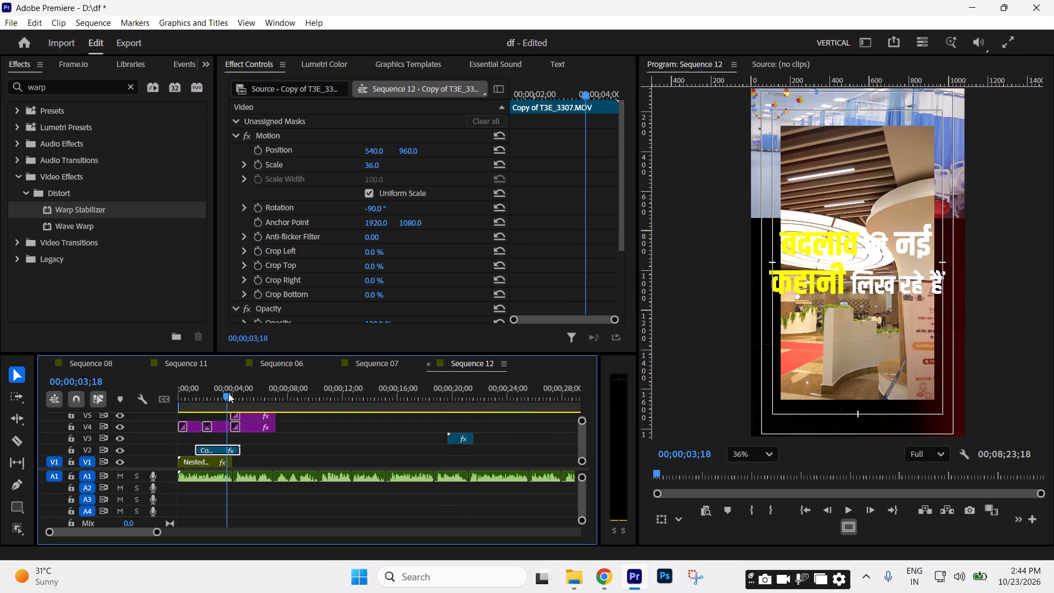
Trim both ends of the lobby clip on V2 to span from the sequence start to the nested ward clip's end, and preview it.
{"action": "key", "text": "space"}
{"action": "key", "text": "space"}
{"action": "left_click_drag", "start_coordinate": [244, 450], "coordinate": [238, 451]}
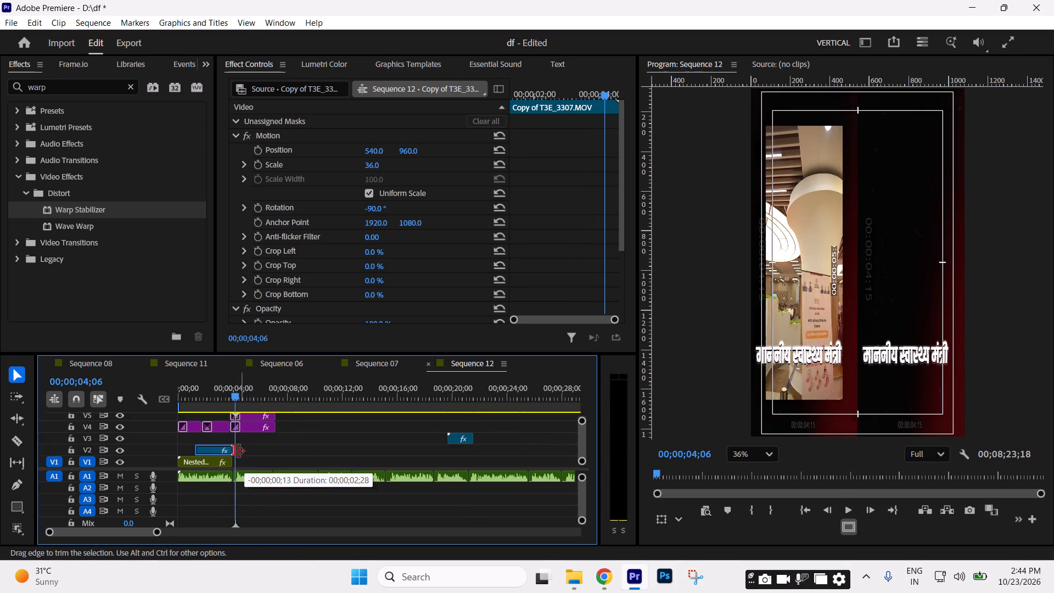
{"action": "left_click_drag", "start_coordinate": [238, 451], "coordinate": [237, 451]}
{"action": "left_click_drag", "start_coordinate": [197, 449], "coordinate": [110, 449]}
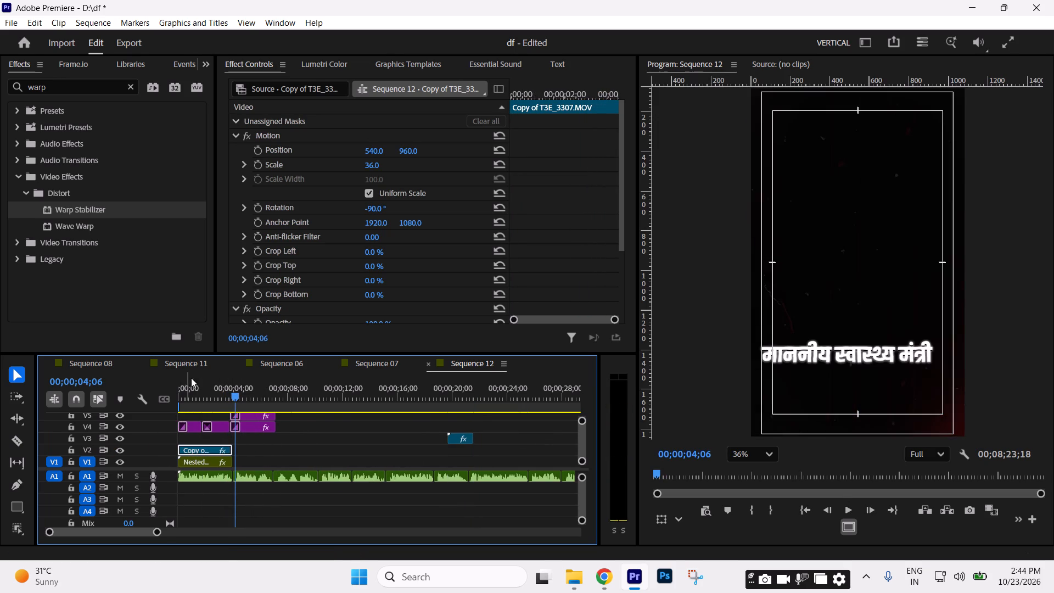
{"action": "left_click_drag", "start_coordinate": [218, 387], "coordinate": [81, 402]}
{"action": "key", "text": "space"}
{"action": "key", "text": "space"}
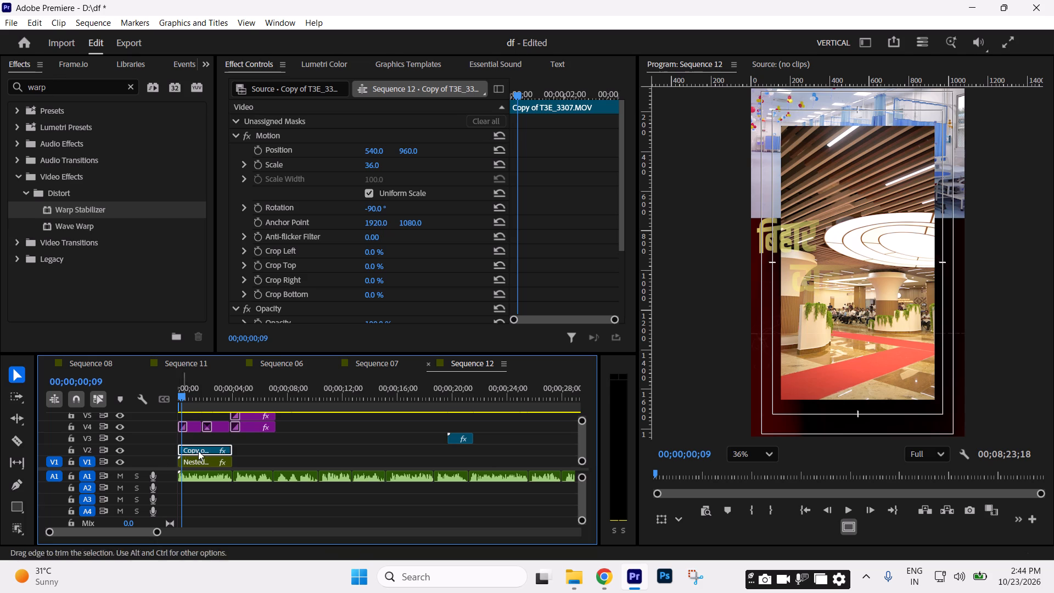
Set the scale of the lobby clip on V2 to 52 so it fills the frame.
{"action": "left_click", "coordinate": [201, 450]}
{"action": "left_click_drag", "start_coordinate": [368, 167], "coordinate": [383, 165]}
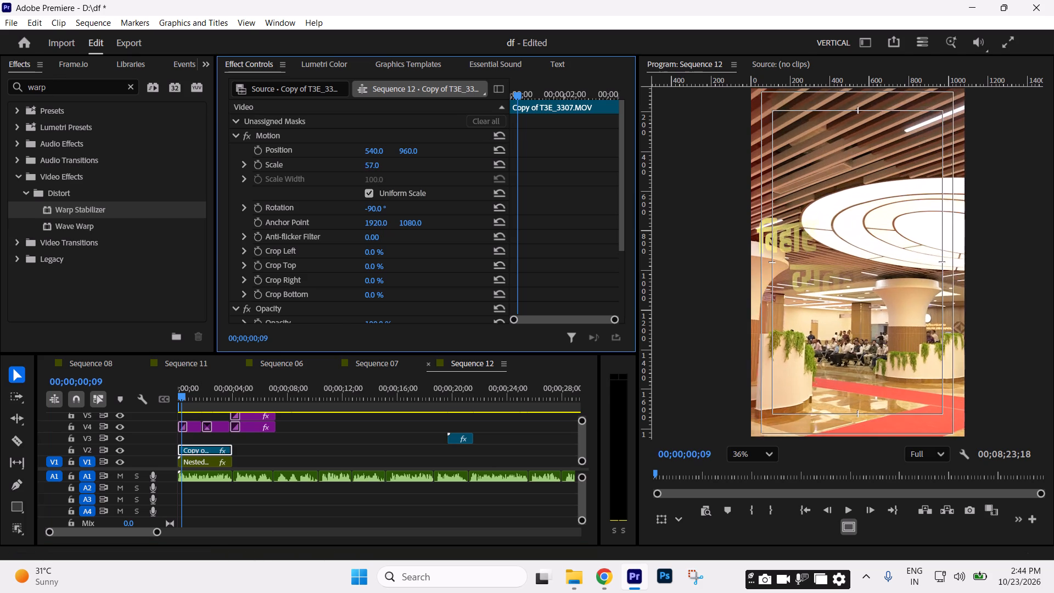
{"action": "left_click_drag", "start_coordinate": [383, 165], "coordinate": [379, 164]}
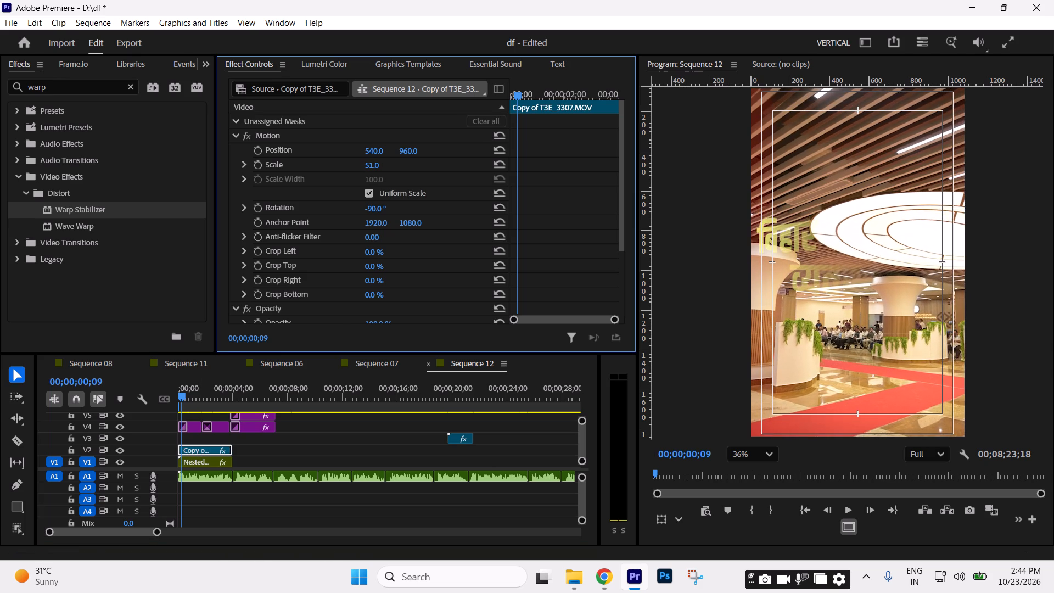
{"action": "left_click_drag", "start_coordinate": [379, 164], "coordinate": [379, 164]}
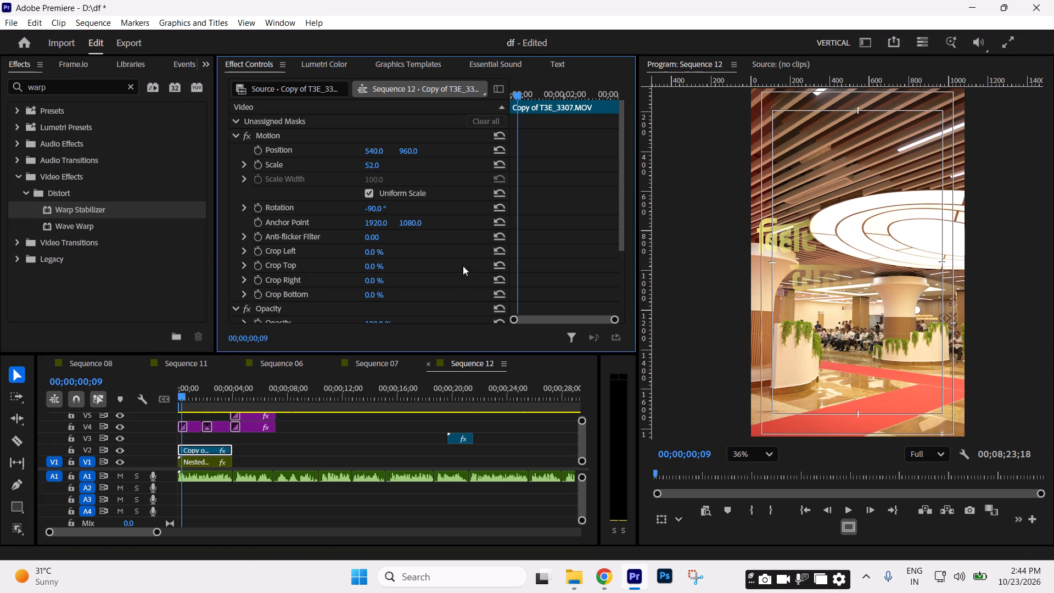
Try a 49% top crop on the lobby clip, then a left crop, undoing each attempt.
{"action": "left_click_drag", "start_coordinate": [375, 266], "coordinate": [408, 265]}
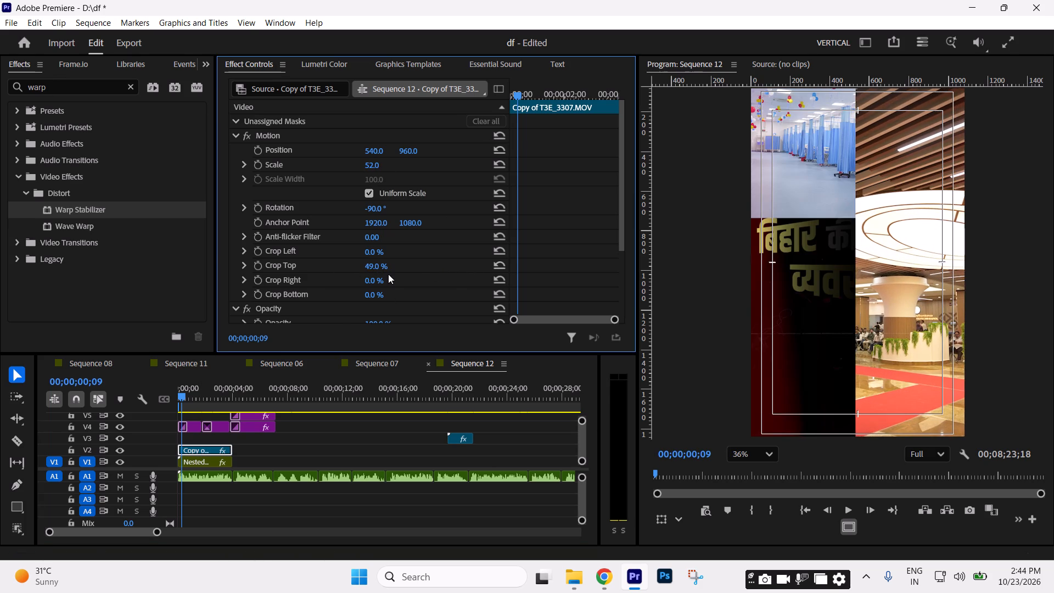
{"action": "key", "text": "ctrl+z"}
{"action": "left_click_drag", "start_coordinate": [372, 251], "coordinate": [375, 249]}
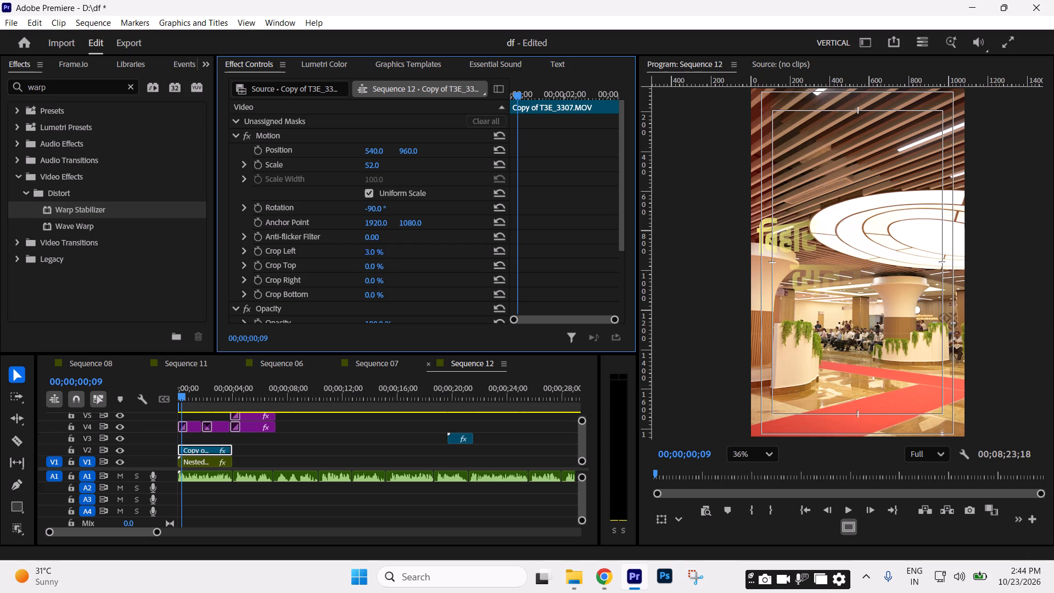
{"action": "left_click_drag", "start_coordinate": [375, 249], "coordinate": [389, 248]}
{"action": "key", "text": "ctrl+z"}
Set the lobby clip's Crop Right to 39.5% to uncover the ward footage above it.
{"action": "left_click_drag", "start_coordinate": [370, 278], "coordinate": [385, 276]}
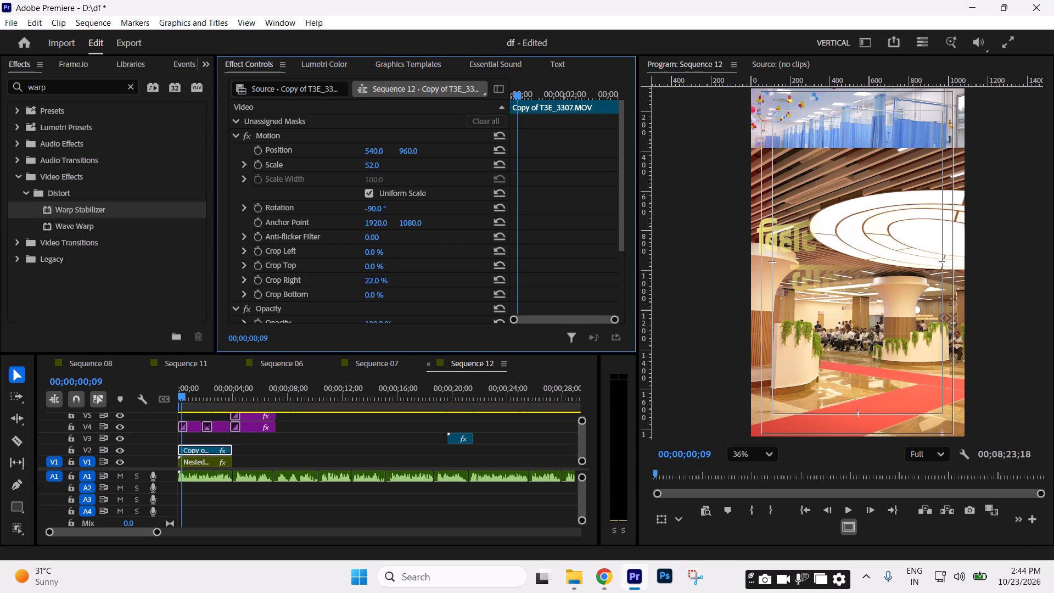
{"action": "left_click_drag", "start_coordinate": [385, 276], "coordinate": [395, 276]}
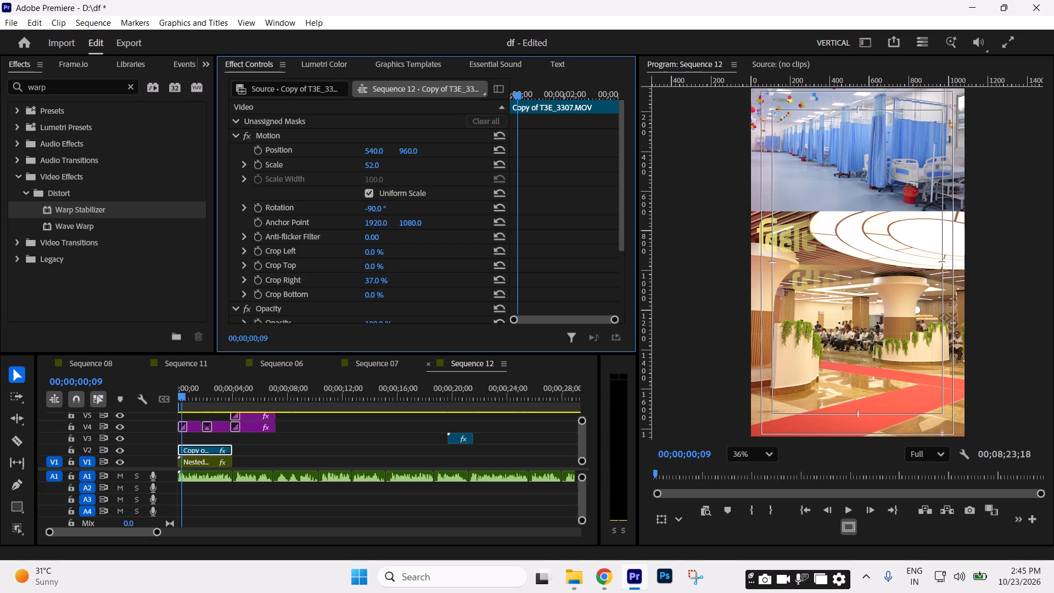
{"action": "left_click_drag", "start_coordinate": [395, 276], "coordinate": [396, 276]}
{"action": "left_click", "coordinate": [372, 281]}
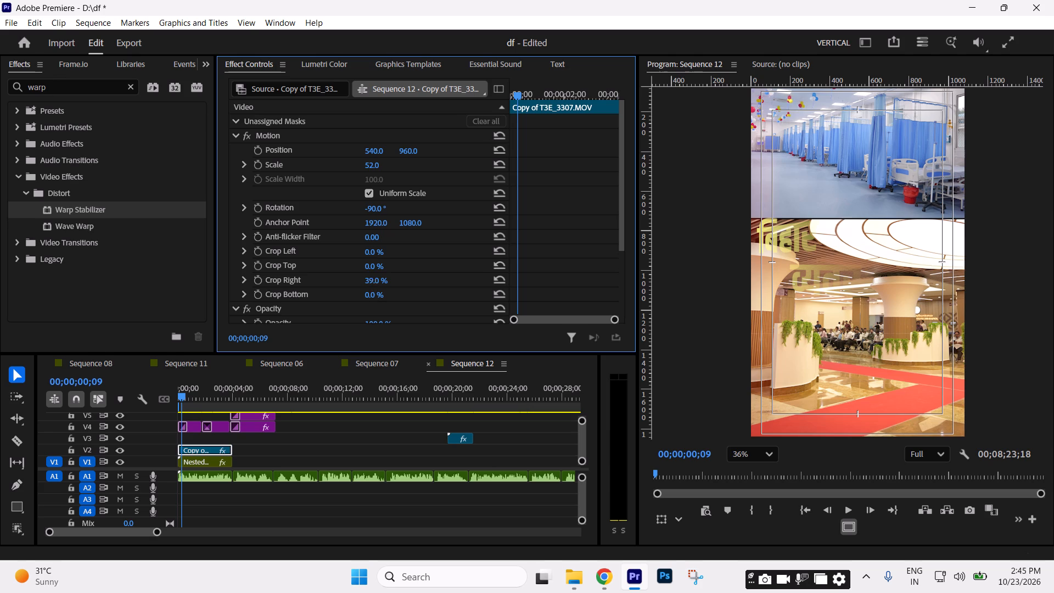
{"action": "type", "text": "40"}
{"action": "key", "text": "Return"}
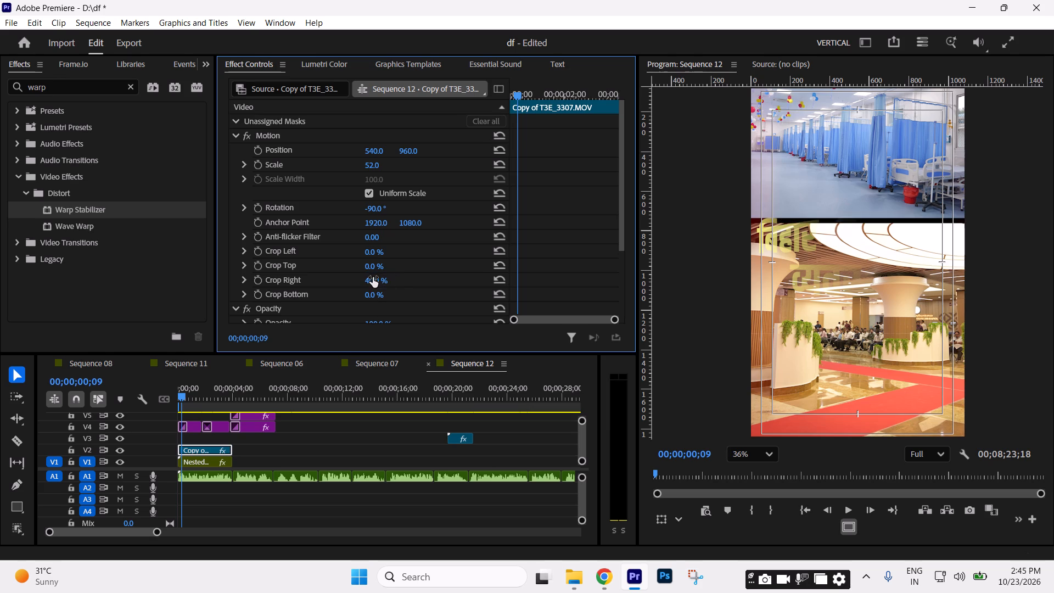
{"action": "left_click", "coordinate": [373, 277]}
{"action": "key", "text": "9"}
{"action": "key", "text": "BackSpace"}
{"action": "key", "text": "BackSpace"}
{"action": "key", "text": "3"}
{"action": "key", "text": "9"}
{"action": "type", "text": ".5"}
{"action": "key", "text": "Return"}
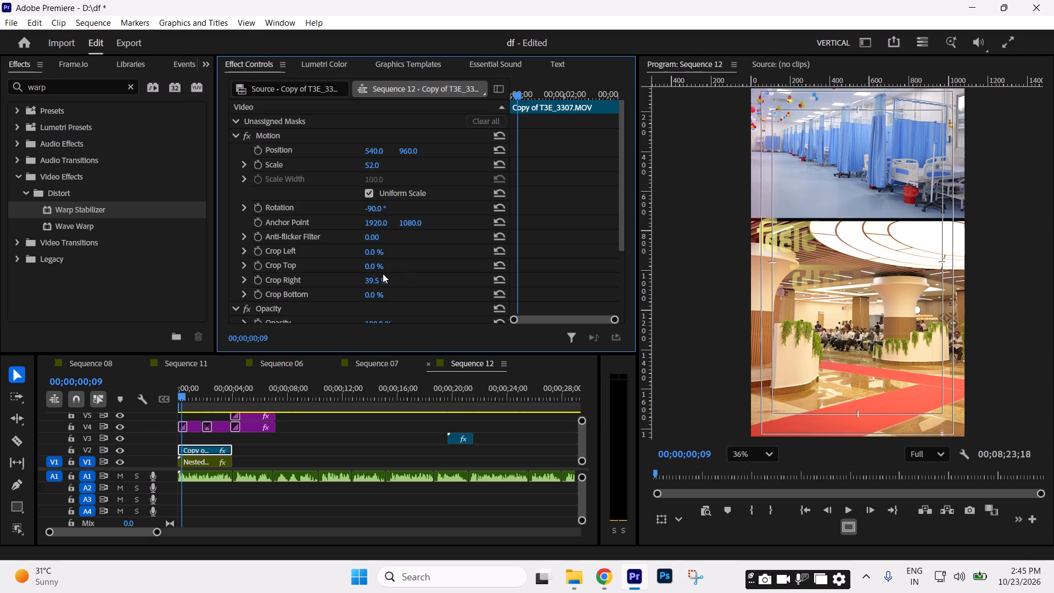
Nudge the lobby clip's vertical position to 958 and set its Crop Left to 27%.
{"action": "left_click", "coordinate": [410, 150]}
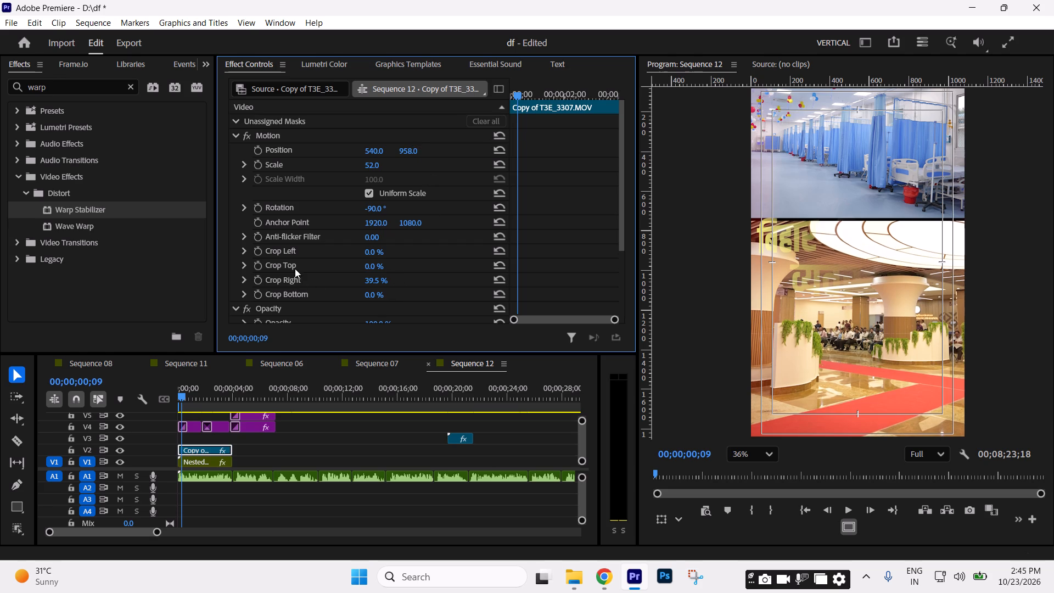
{"action": "left_click_drag", "start_coordinate": [372, 251], "coordinate": [389, 245]}
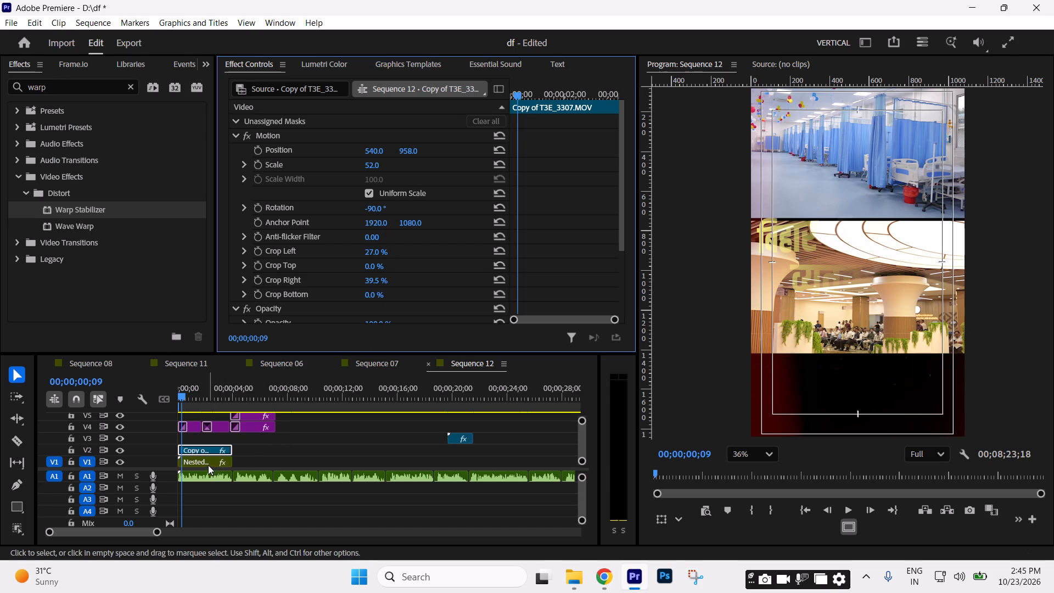
Move the nested ward clip on V1 up to vertical position 922 and set its Crop Bottom to 65%.
{"action": "left_click", "coordinate": [208, 465]}
{"action": "left_click_drag", "start_coordinate": [411, 147], "coordinate": [413, 198]}
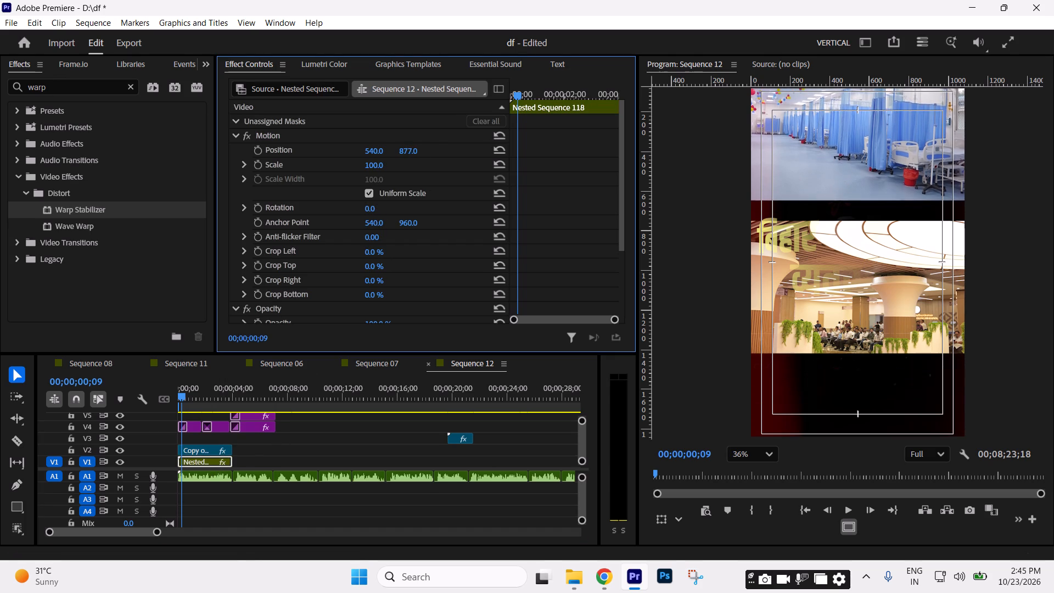
{"action": "left_click_drag", "start_coordinate": [413, 198], "coordinate": [412, 172]}
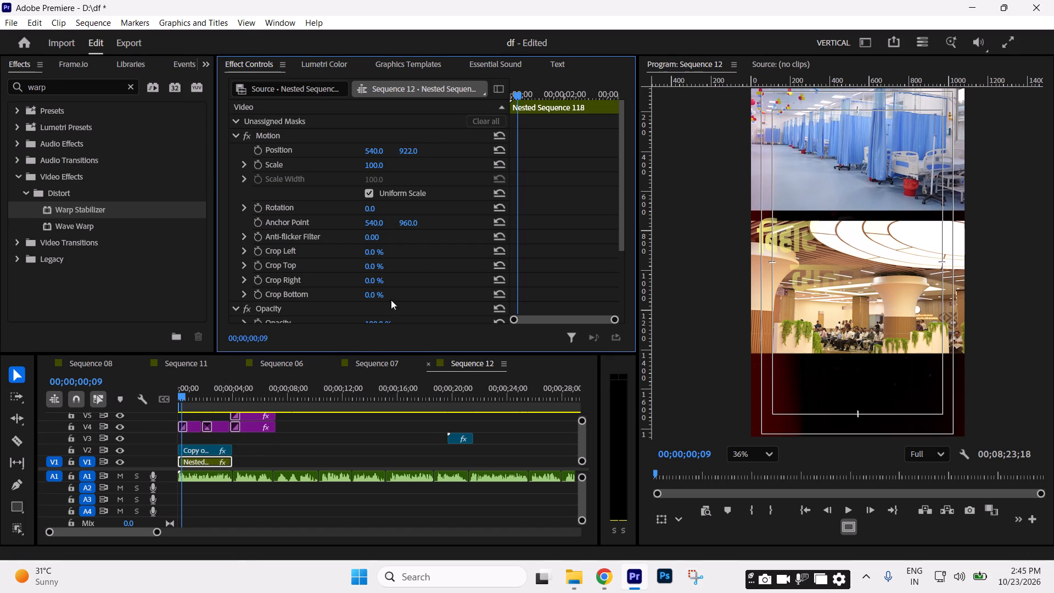
{"action": "left_click_drag", "start_coordinate": [373, 296], "coordinate": [424, 281]}
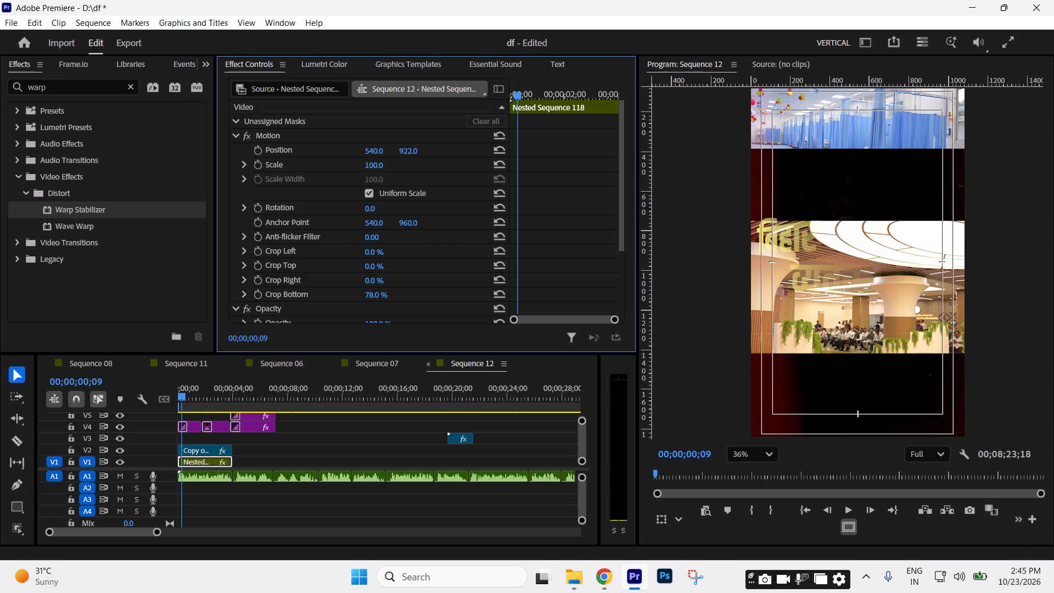
{"action": "left_click_drag", "start_coordinate": [424, 281], "coordinate": [417, 279]}
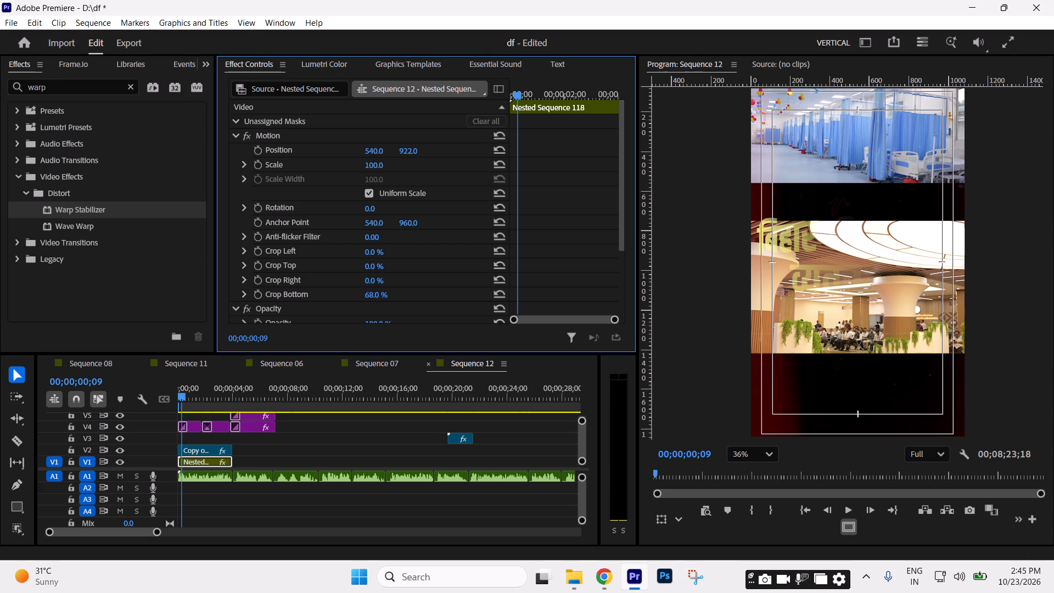
{"action": "left_click_drag", "start_coordinate": [417, 279], "coordinate": [415, 279]}
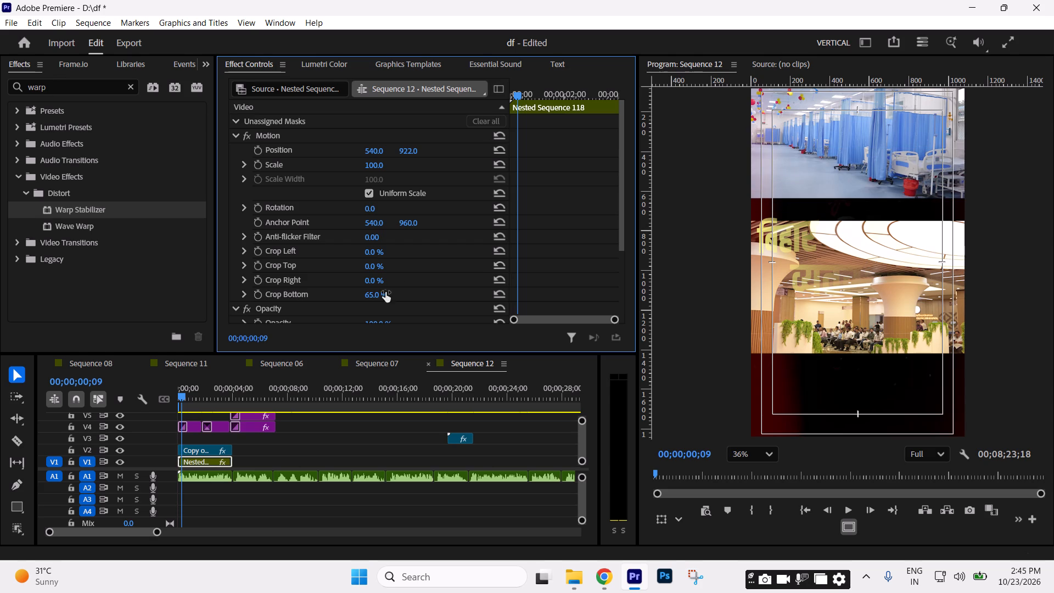
Readjust the nested ward clip's vertical position to about 929.
{"action": "left_click_drag", "start_coordinate": [402, 150], "coordinate": [424, 116]}
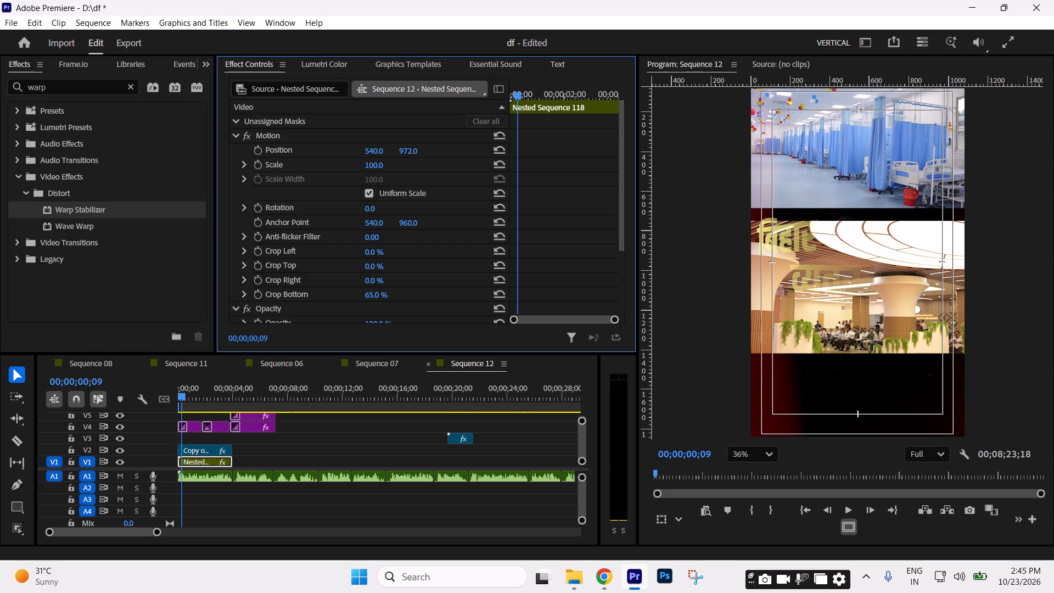
{"action": "left_click_drag", "start_coordinate": [424, 116], "coordinate": [424, 131]}
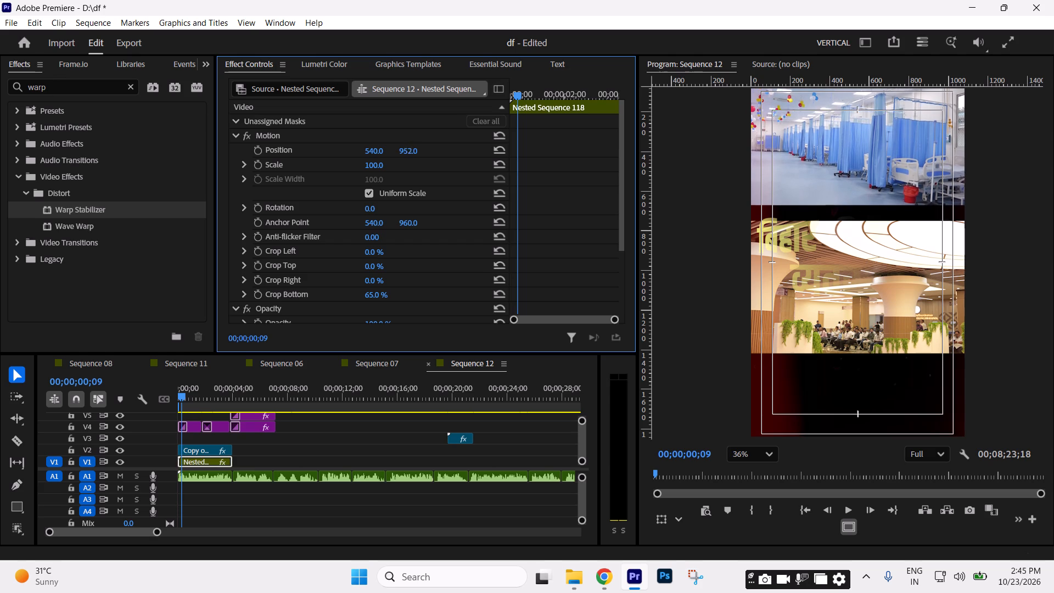
{"action": "left_click_drag", "start_coordinate": [424, 131], "coordinate": [421, 145]}
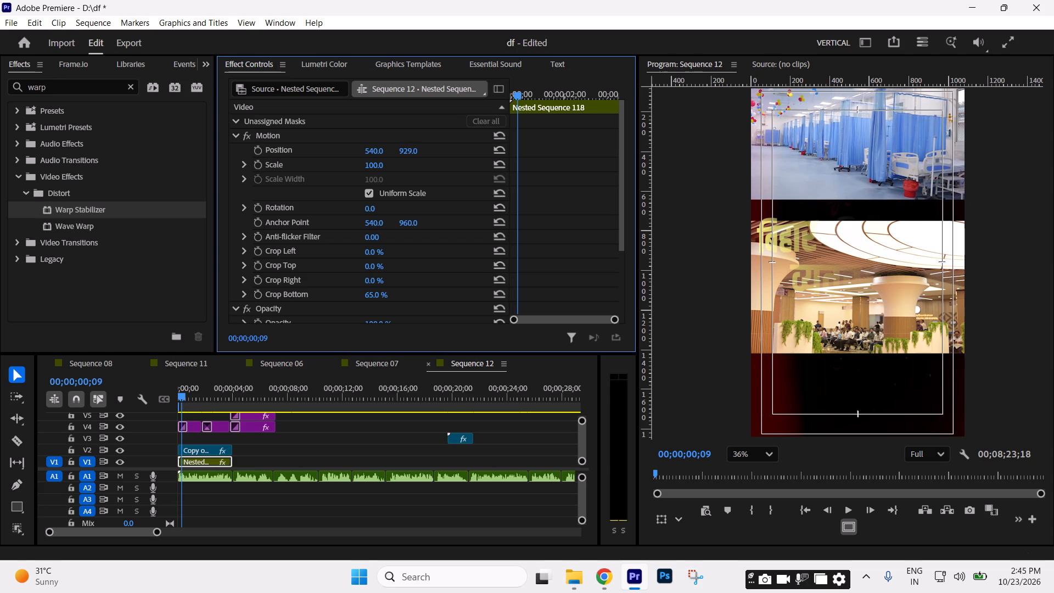
{"action": "left_click_drag", "start_coordinate": [421, 145], "coordinate": [422, 144]}
Raise the lobby clip to vertical position 862 so it sits just below the ward footage, and play back the stacked layout.
{"action": "left_click", "coordinate": [198, 451]}
{"action": "left_click_drag", "start_coordinate": [410, 153], "coordinate": [389, 208]}
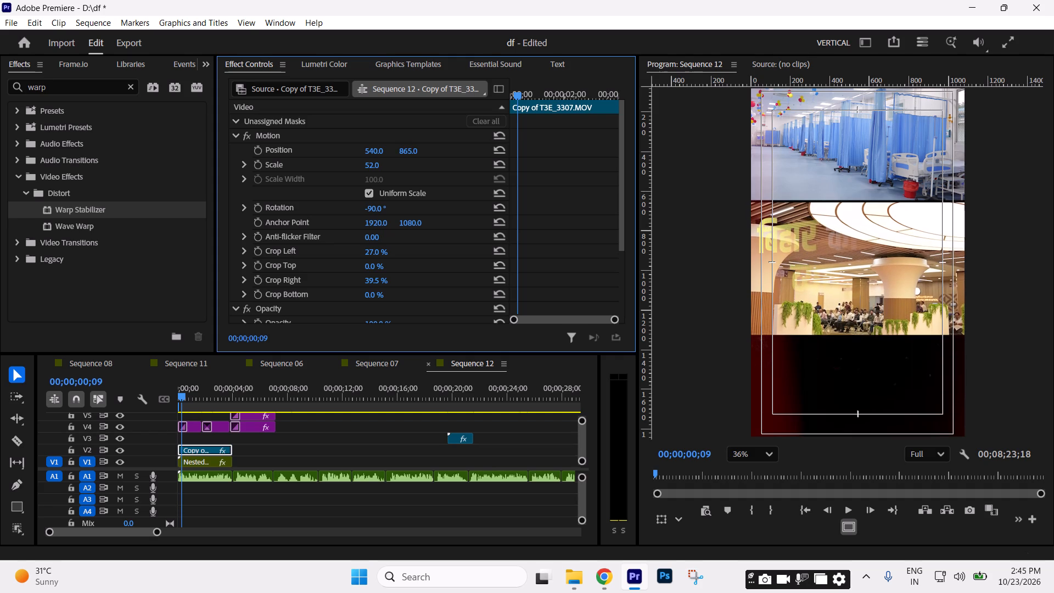
{"action": "left_click_drag", "start_coordinate": [389, 208], "coordinate": [384, 210]}
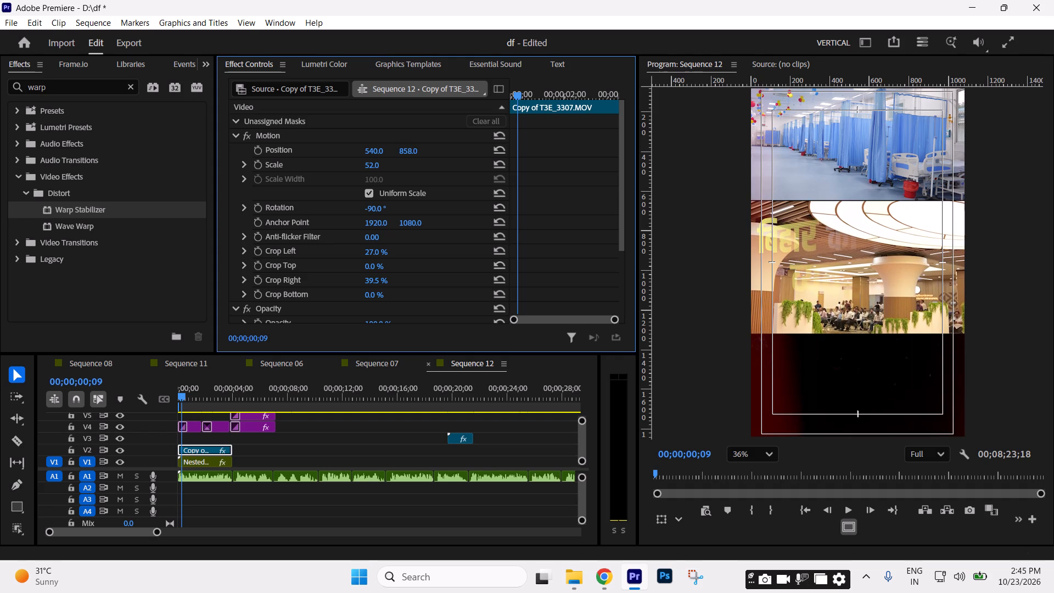
{"action": "left_click_drag", "start_coordinate": [384, 210], "coordinate": [384, 206]}
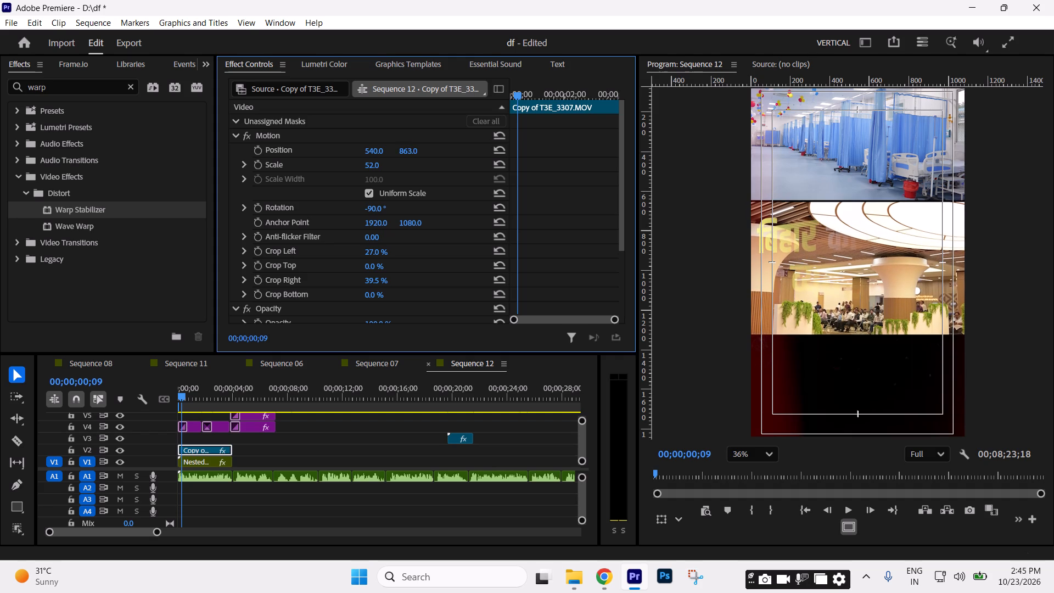
{"action": "left_click_drag", "start_coordinate": [384, 206], "coordinate": [385, 210]}
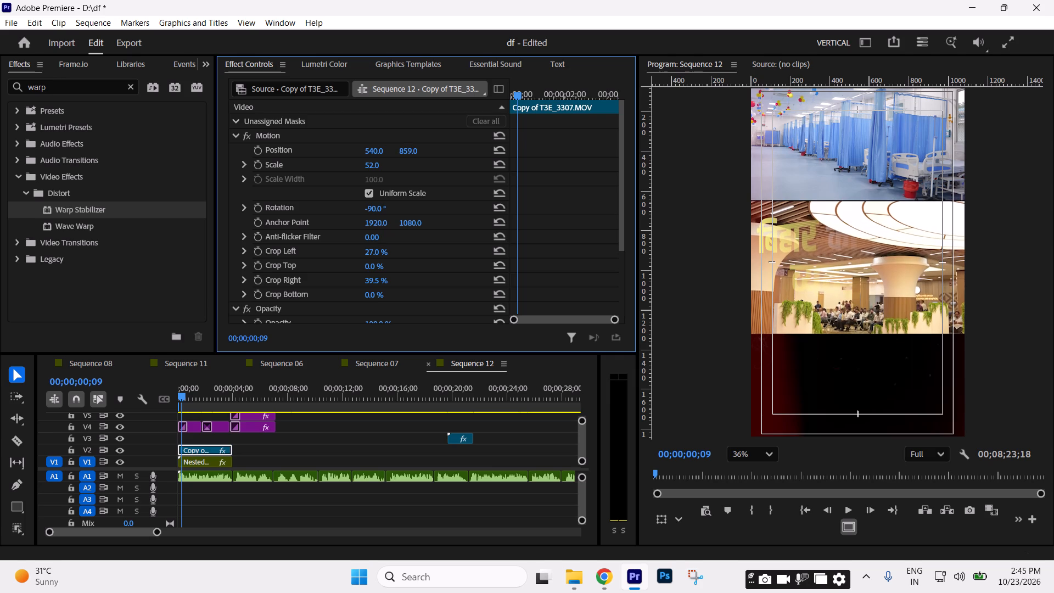
{"action": "left_click_drag", "start_coordinate": [385, 210], "coordinate": [385, 208]}
{"action": "key", "text": "space"}
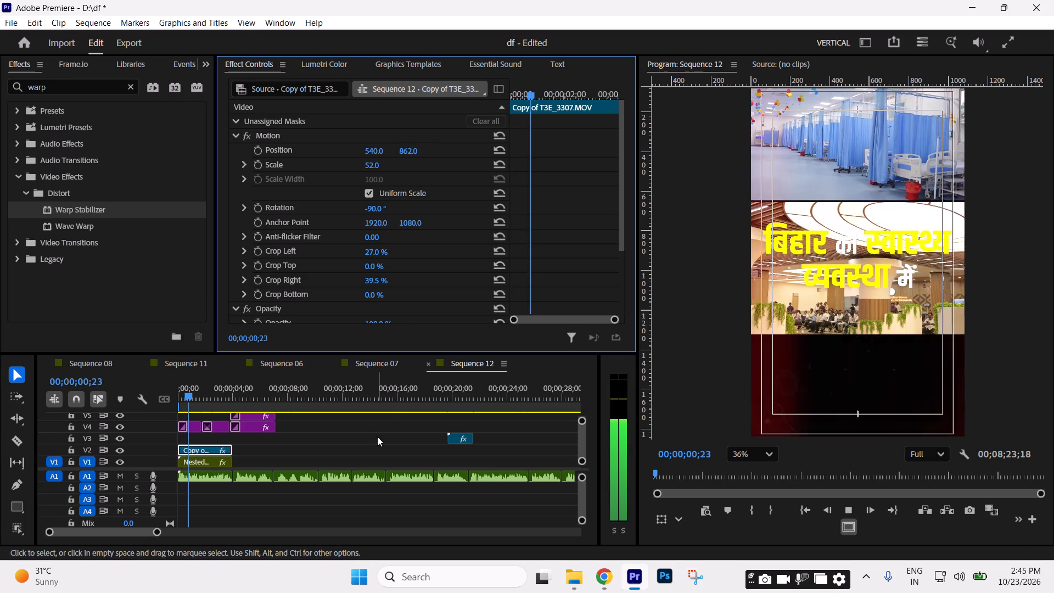
{"action": "key", "text": "space"}
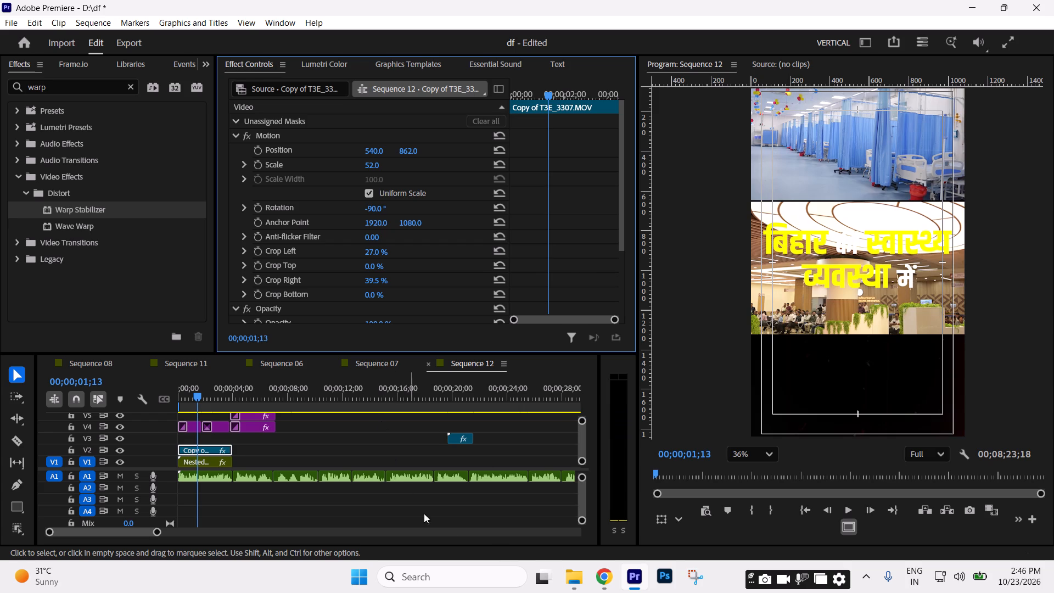
Switch to Chrome, close the T3E_3307.MOV preview and look through the 12 october pmch Drive folder for more footage.
{"action": "left_click", "coordinate": [591, 580]}
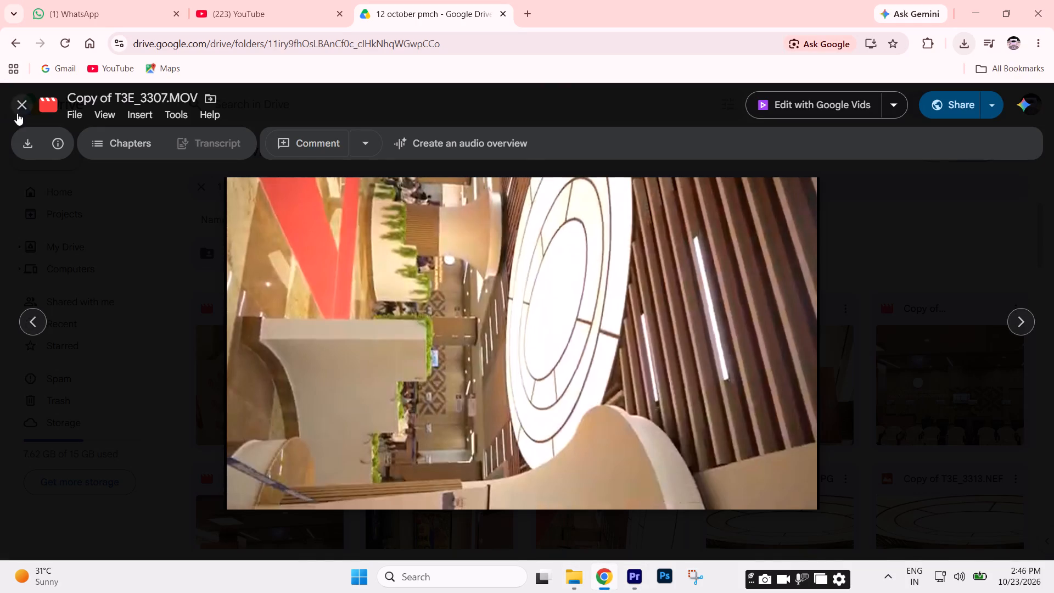
{"action": "left_click", "coordinate": [17, 113]}
{"action": "scroll", "coordinate": [790, 353], "scroll_direction": "down", "scroll_amount": 8}
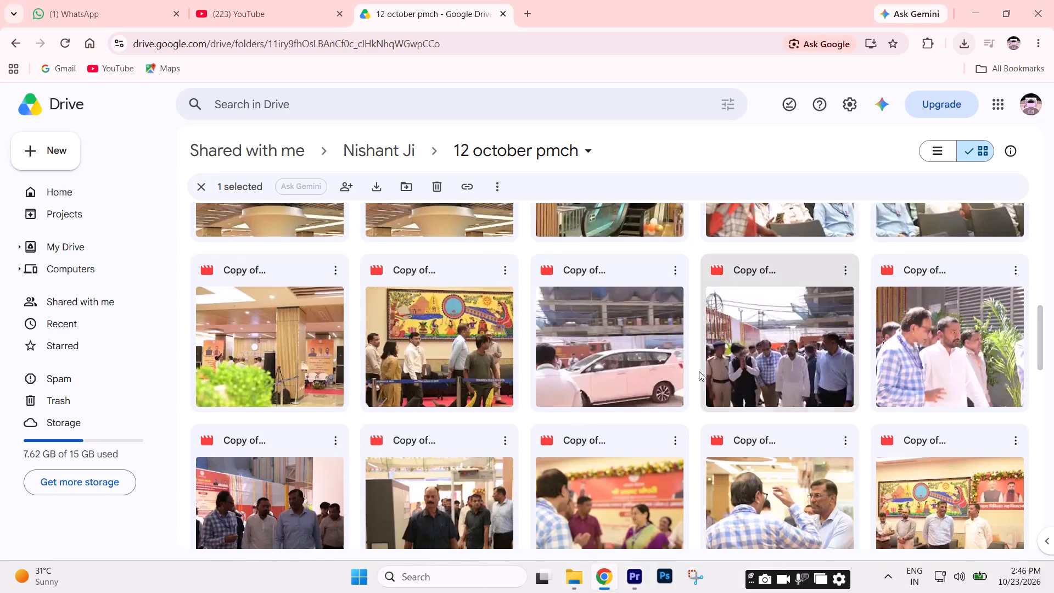
{"action": "scroll", "coordinate": [643, 378], "scroll_direction": "down", "scroll_amount": 3}
{"action": "scroll", "coordinate": [513, 394], "scroll_direction": "down", "scroll_amount": 12}
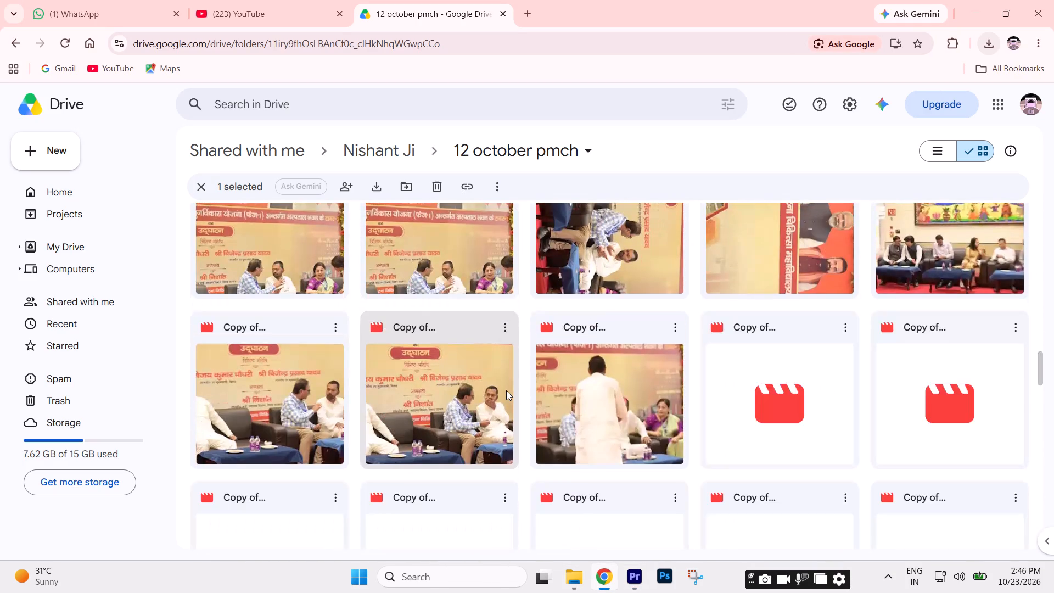
{"action": "scroll", "coordinate": [506, 390], "scroll_direction": "down", "scroll_amount": 10}
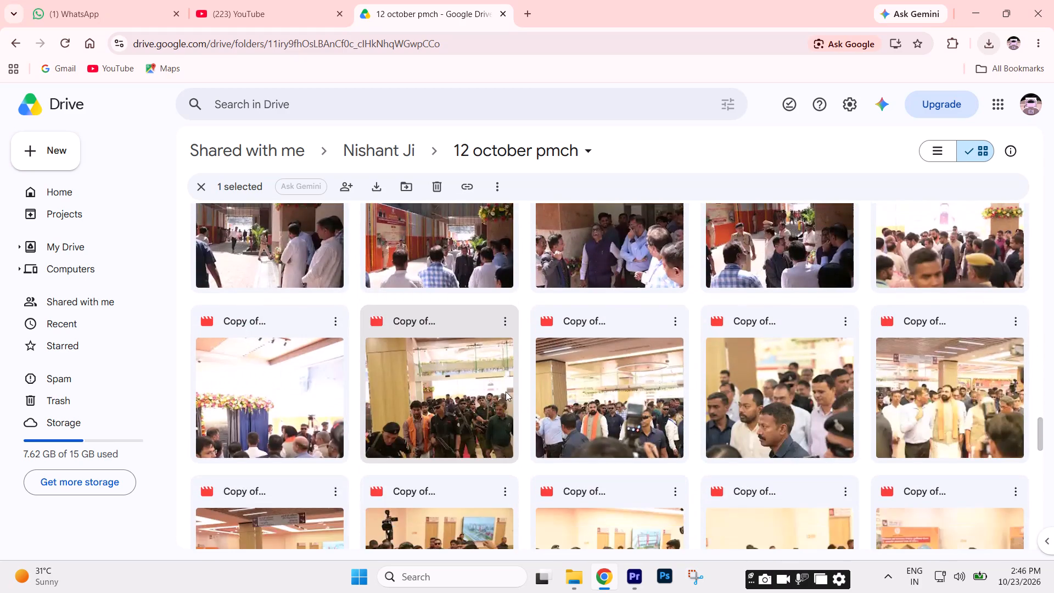
{"action": "scroll", "coordinate": [506, 391], "scroll_direction": "down", "scroll_amount": 13}
{"action": "scroll", "coordinate": [593, 392], "scroll_direction": "down", "scroll_amount": 5}
{"action": "scroll", "coordinate": [598, 393], "scroll_direction": "up", "scroll_amount": 13}
{"action": "scroll", "coordinate": [588, 363], "scroll_direction": "up", "scroll_amount": 11}
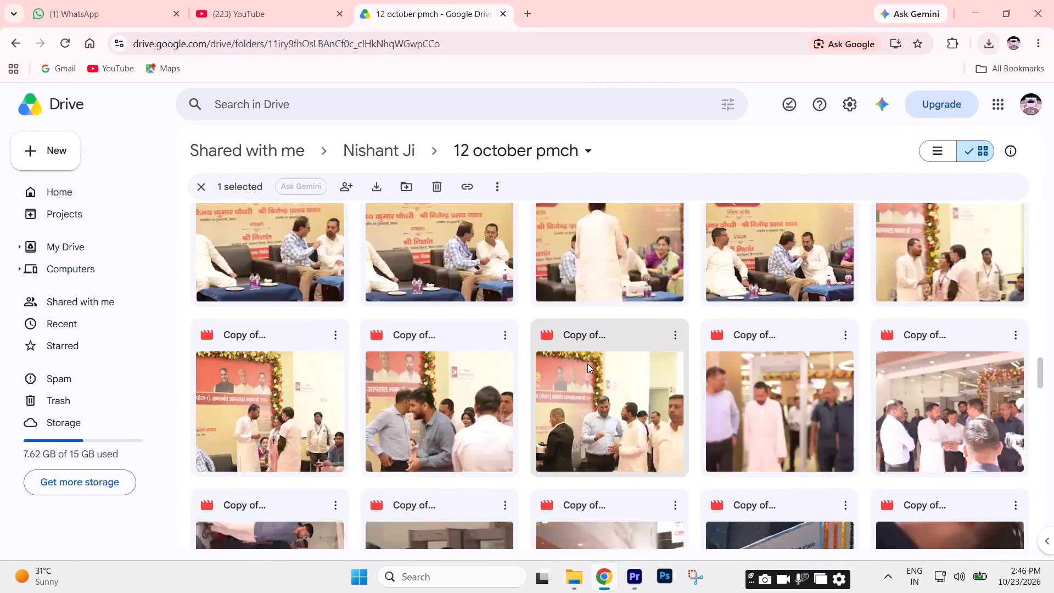
{"action": "scroll", "coordinate": [587, 363], "scroll_direction": "up", "scroll_amount": 20}
{"action": "scroll", "coordinate": [587, 363], "scroll_direction": "up", "scroll_amount": 20}
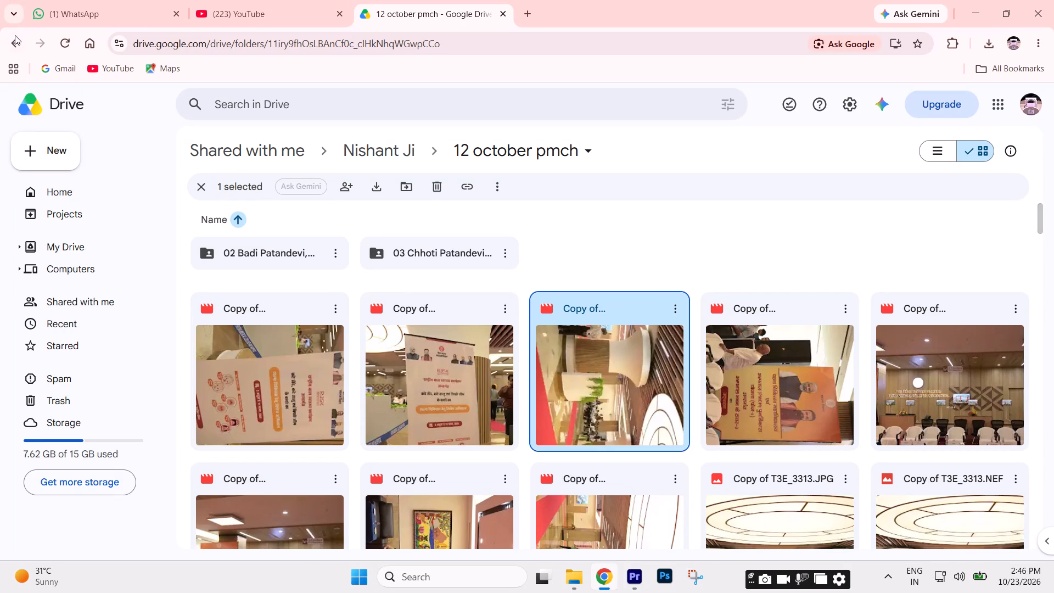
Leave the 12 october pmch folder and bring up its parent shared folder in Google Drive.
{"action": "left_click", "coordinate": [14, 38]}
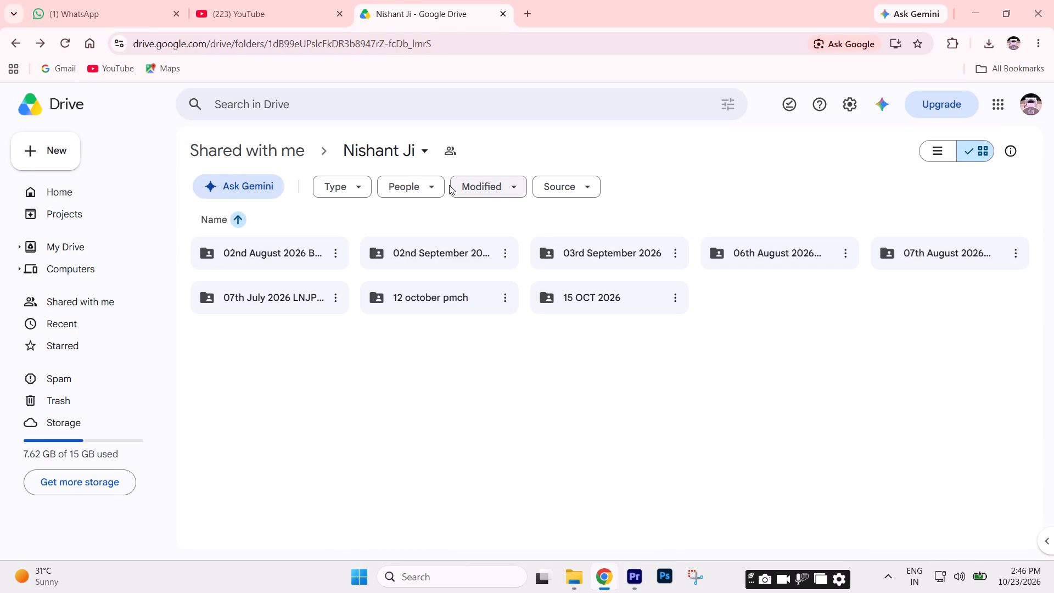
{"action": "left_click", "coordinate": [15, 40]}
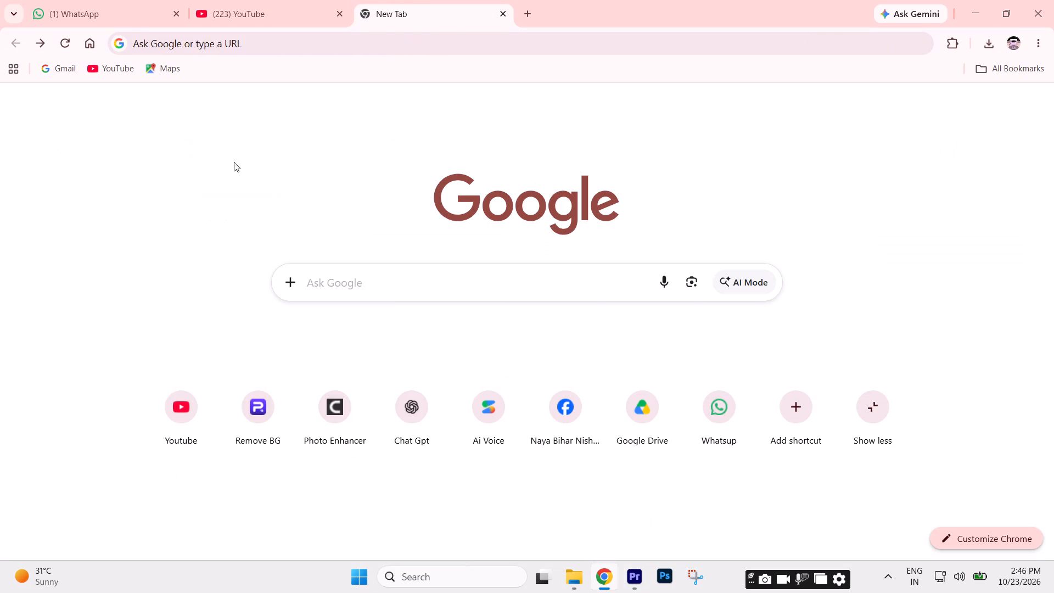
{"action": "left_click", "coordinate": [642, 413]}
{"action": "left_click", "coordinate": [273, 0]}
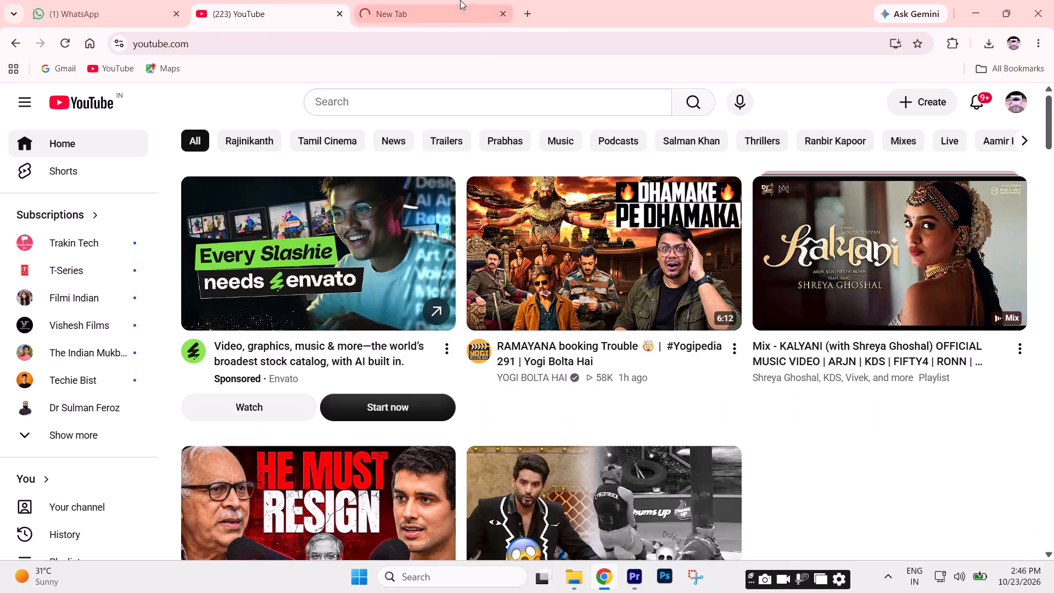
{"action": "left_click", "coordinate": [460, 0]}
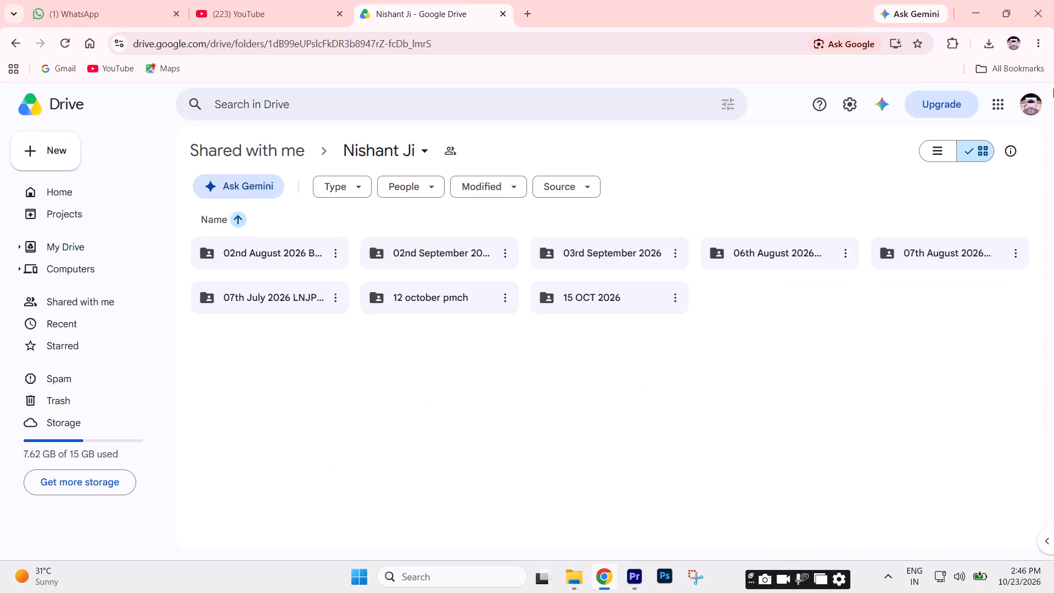
Switch to the DG Chrome profile and open My Drive in its Google Drive.
{"action": "left_click", "coordinate": [1013, 43]}
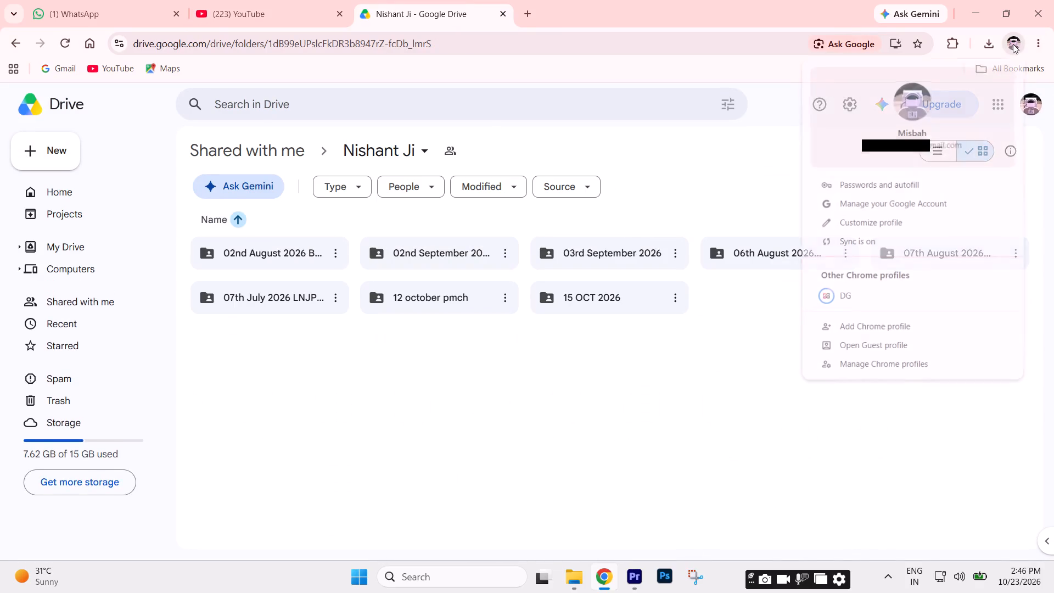
{"action": "left_click", "coordinate": [890, 303]}
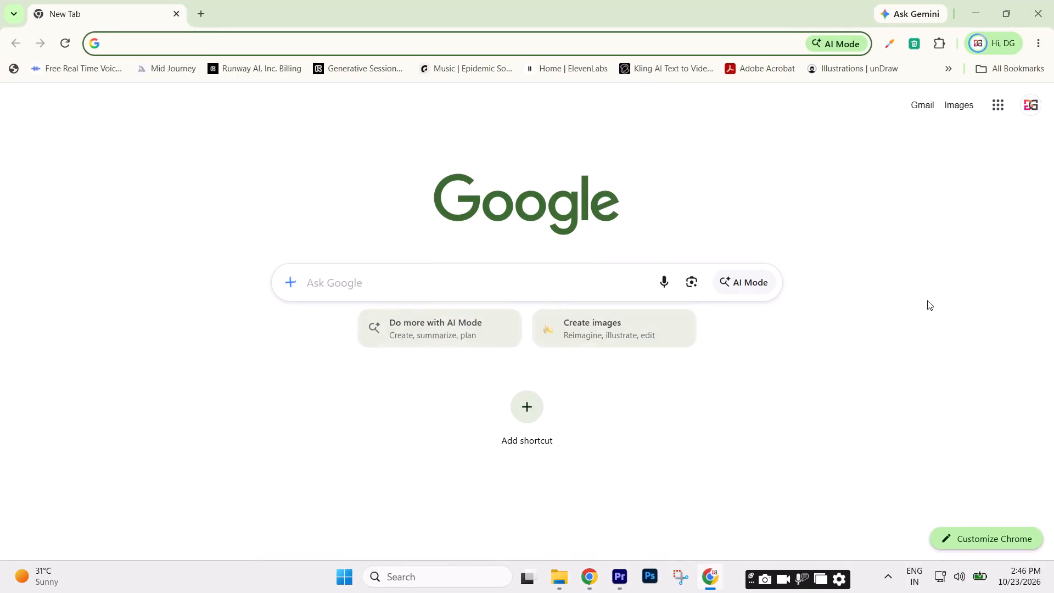
{"action": "left_click", "coordinate": [312, 270]}
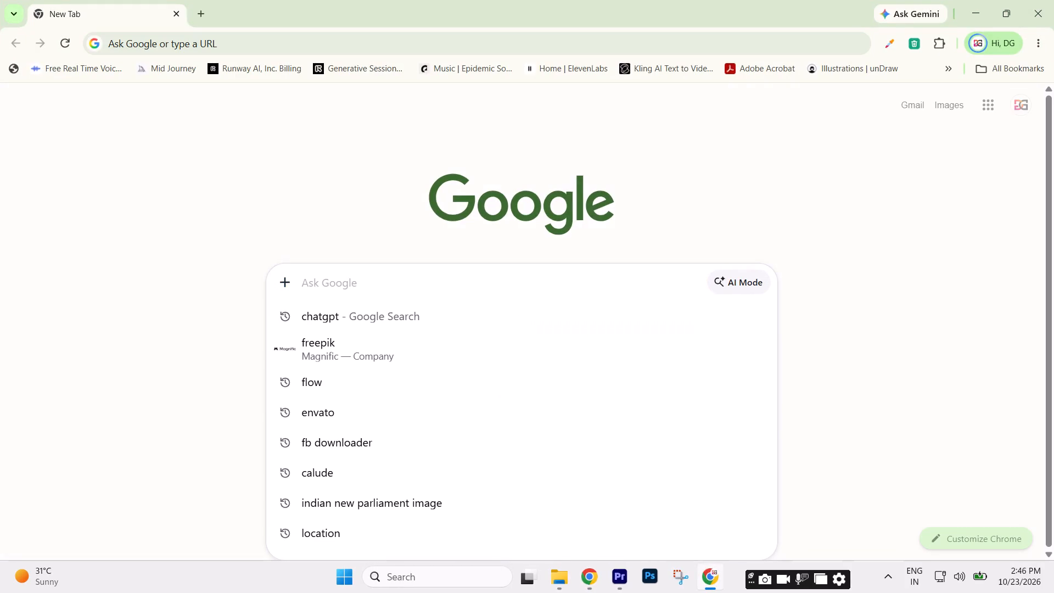
{"action": "left_click", "coordinate": [155, 262]}
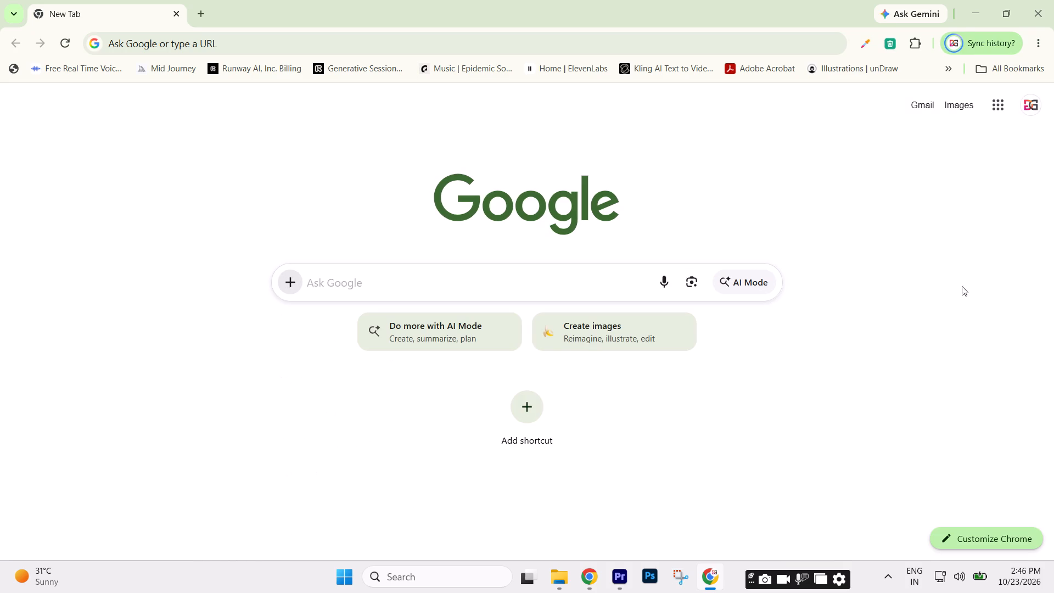
{"action": "left_click", "coordinate": [995, 100]}
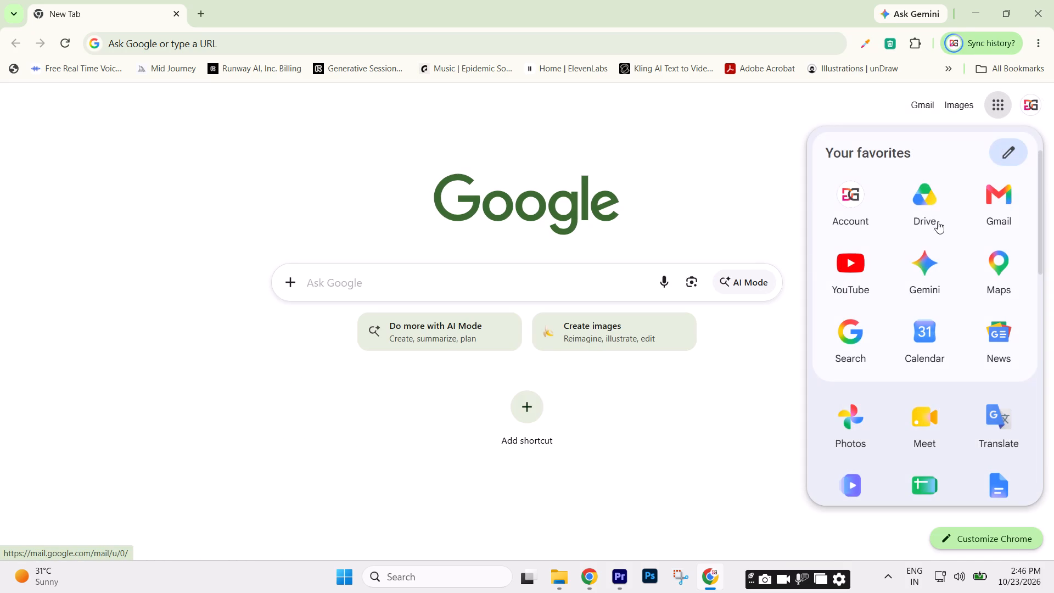
{"action": "left_click", "coordinate": [929, 199]}
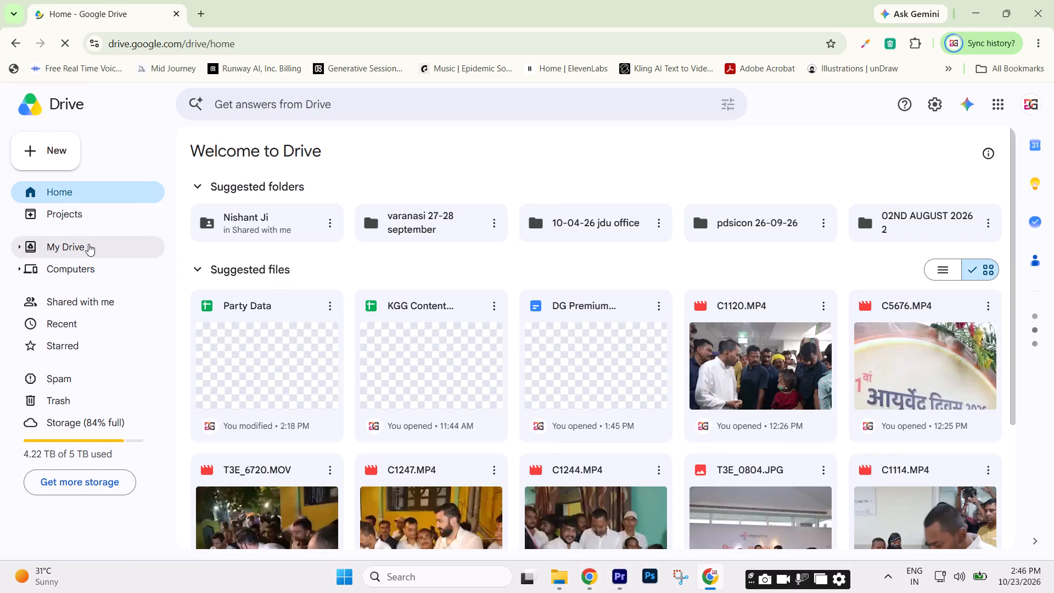
{"action": "left_click", "coordinate": [88, 244]}
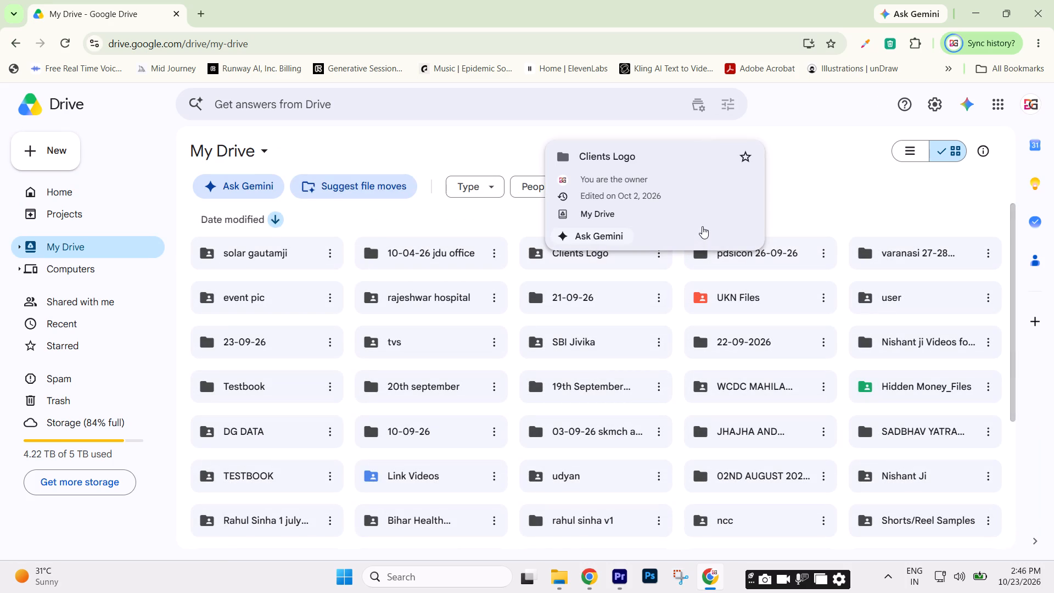
Look through the DG account's My Drive folders and loose video files for usable hospital footage.
{"action": "scroll", "coordinate": [471, 330], "scroll_direction": "down", "scroll_amount": 11}
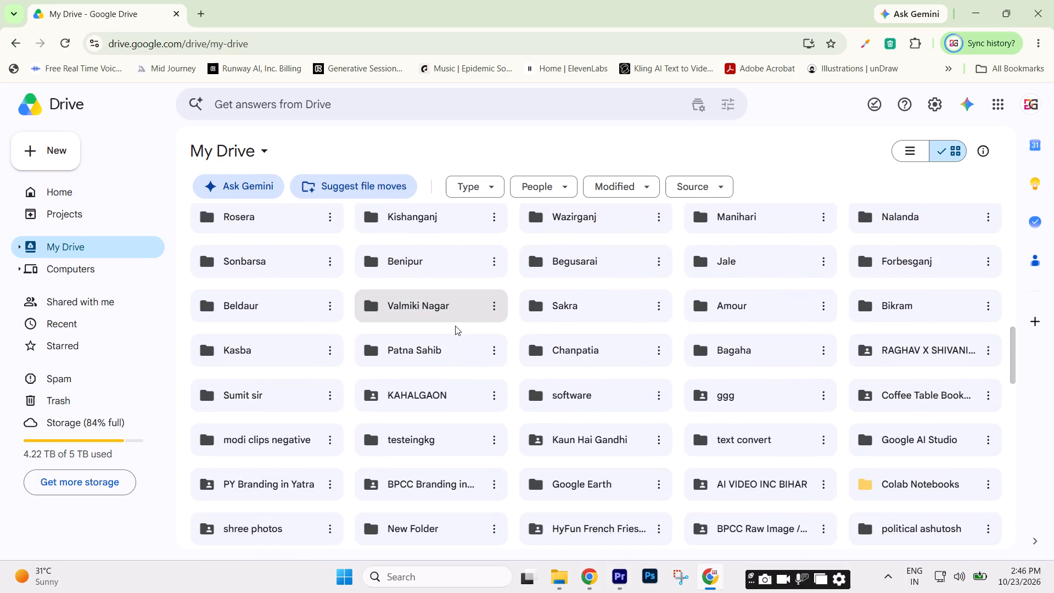
{"action": "scroll", "coordinate": [455, 326], "scroll_direction": "down", "scroll_amount": 4}
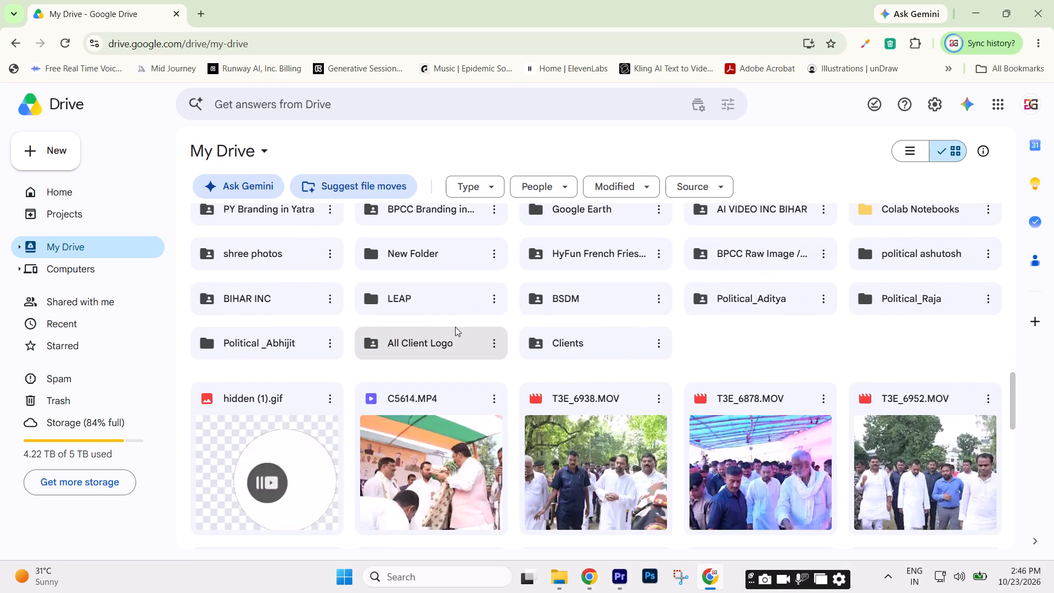
{"action": "scroll", "coordinate": [455, 327], "scroll_direction": "up", "scroll_amount": 3}
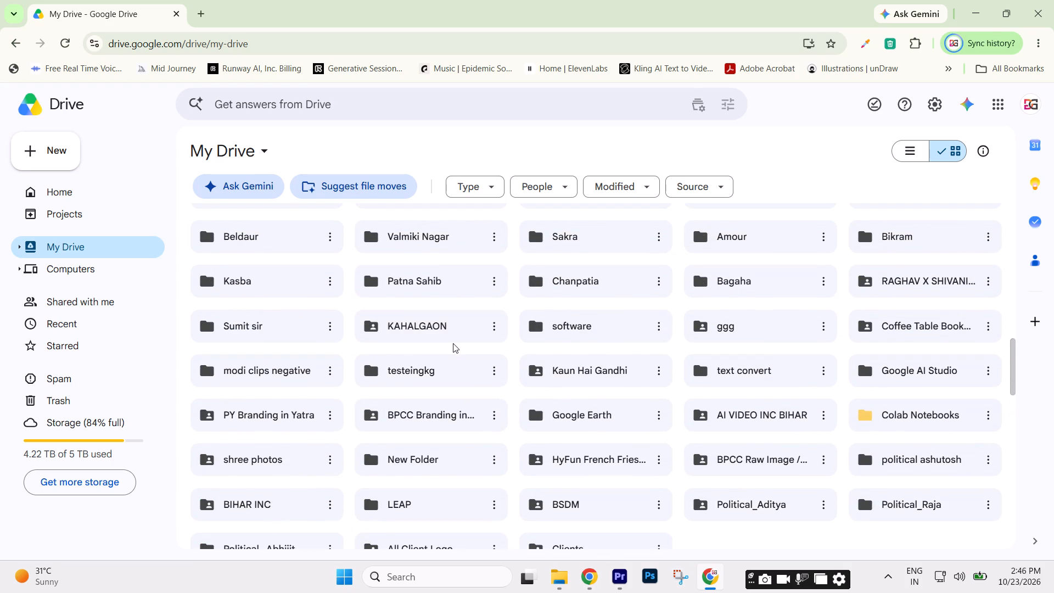
{"action": "scroll", "coordinate": [453, 343], "scroll_direction": "up", "scroll_amount": 3}
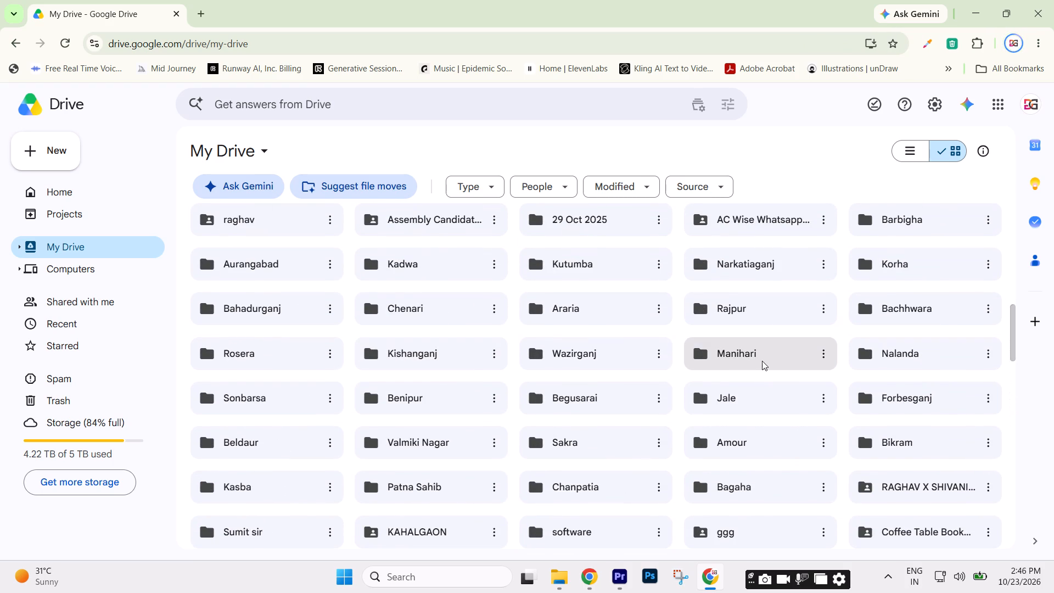
{"action": "scroll", "coordinate": [762, 360], "scroll_direction": "up", "scroll_amount": 2}
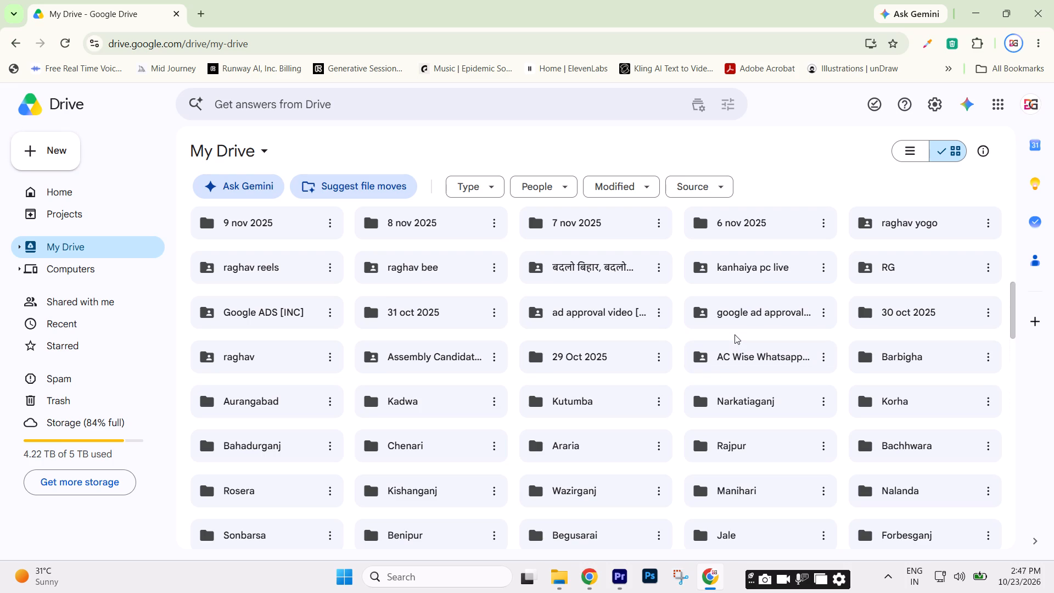
{"action": "scroll", "coordinate": [801, 356], "scroll_direction": "up", "scroll_amount": 3}
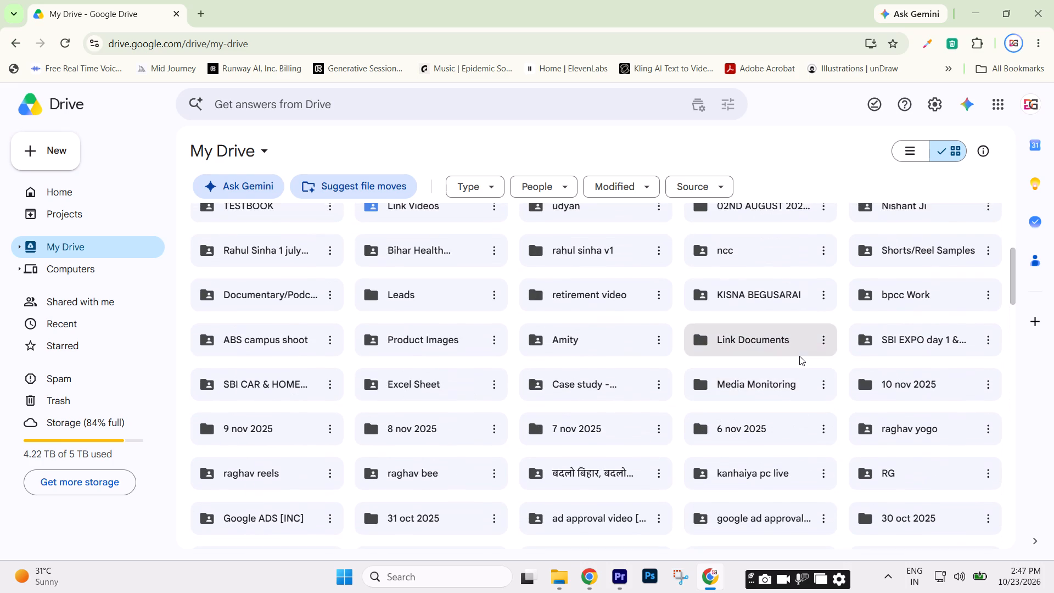
{"action": "scroll", "coordinate": [799, 356], "scroll_direction": "up", "scroll_amount": 4}
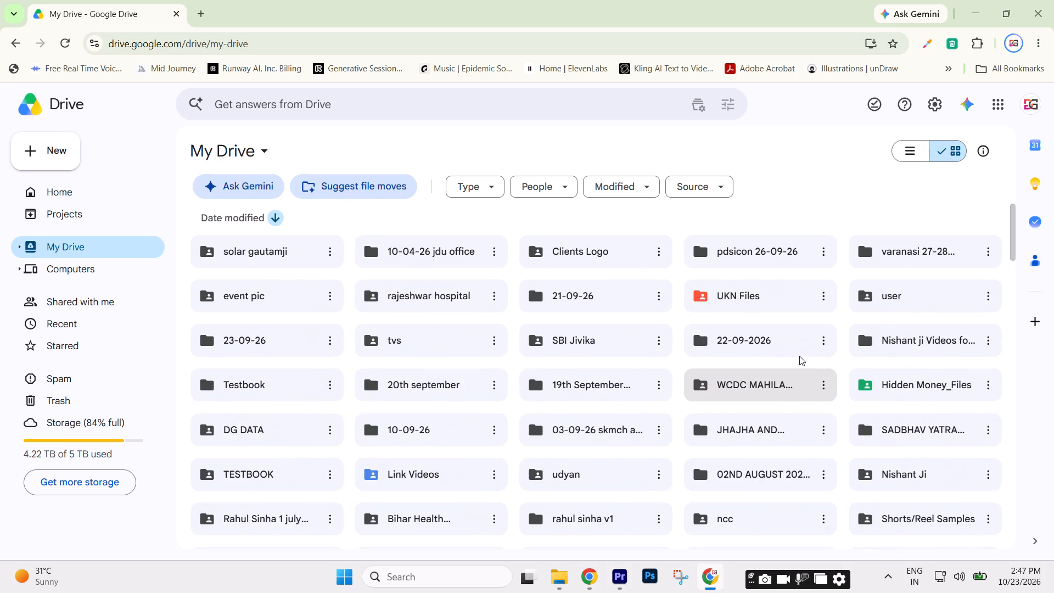
{"action": "scroll", "coordinate": [799, 356], "scroll_direction": "down", "scroll_amount": 3}
{"action": "scroll", "coordinate": [799, 356], "scroll_direction": "up", "scroll_amount": 1}
{"action": "scroll", "coordinate": [799, 356], "scroll_direction": "down", "scroll_amount": 3}
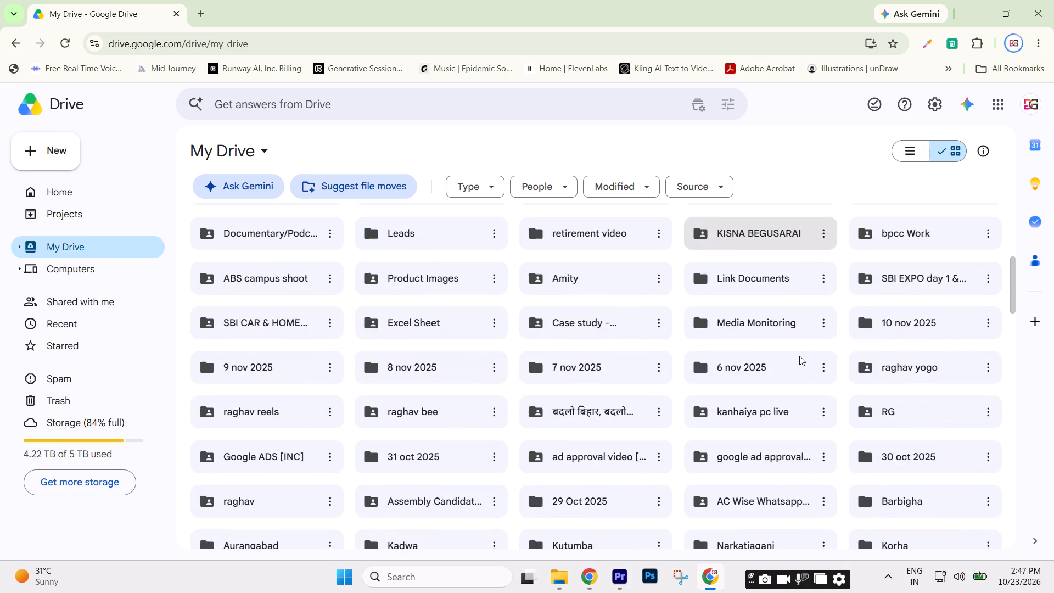
{"action": "scroll", "coordinate": [799, 356], "scroll_direction": "down", "scroll_amount": 11}
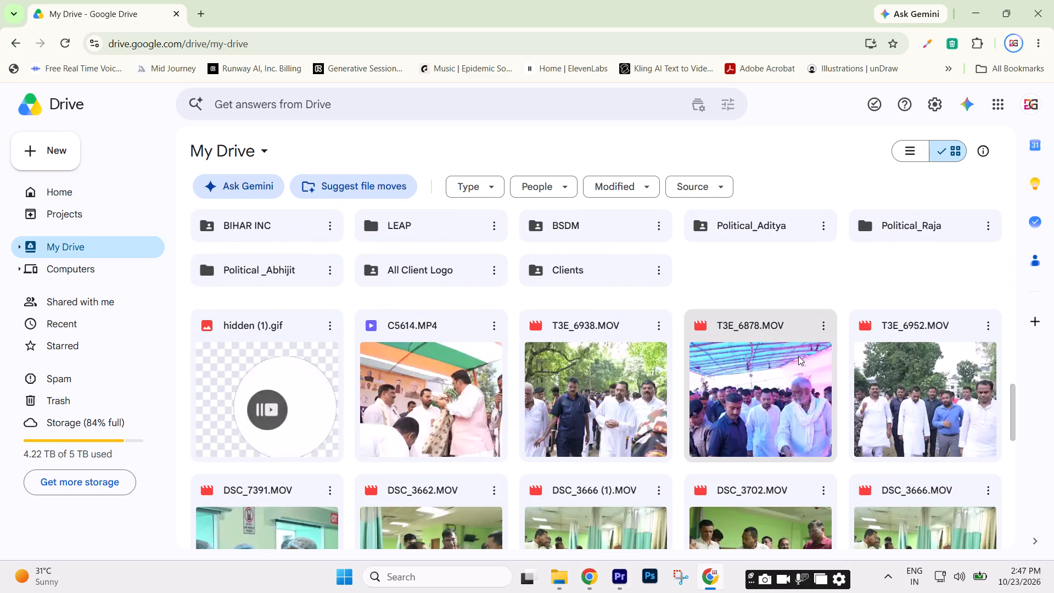
Return to the first Chrome profile's 12 october pmch folder, preview the escalator clip Copy of T3E_3315.MOV and download it.
{"action": "left_click", "coordinate": [593, 585]}
{"action": "left_click", "coordinate": [472, 315]}
{"action": "double_click", "coordinate": [452, 295]}
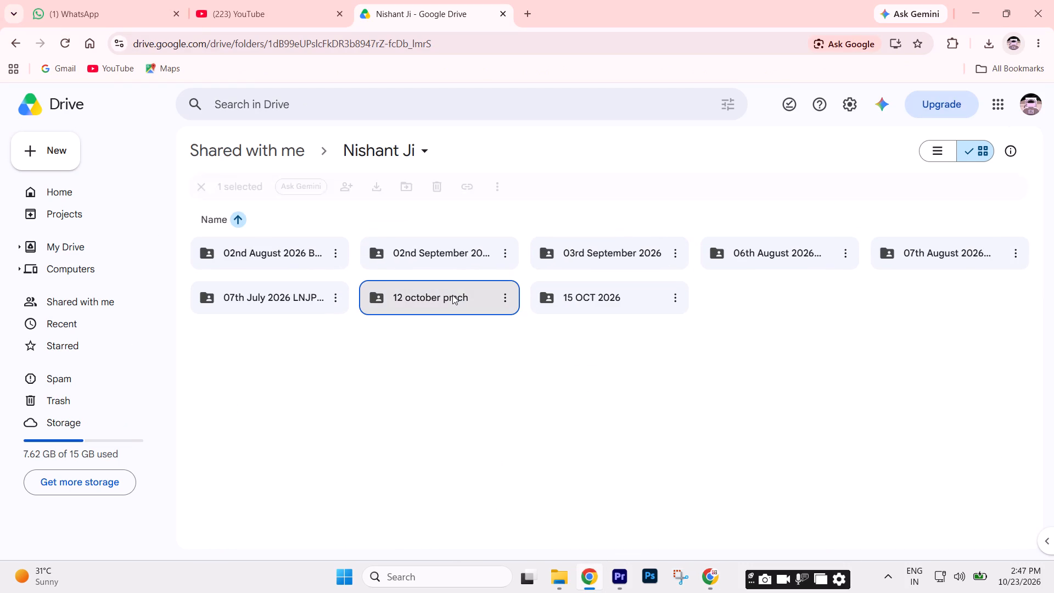
{"action": "scroll", "coordinate": [472, 433], "scroll_direction": "down", "scroll_amount": 5}
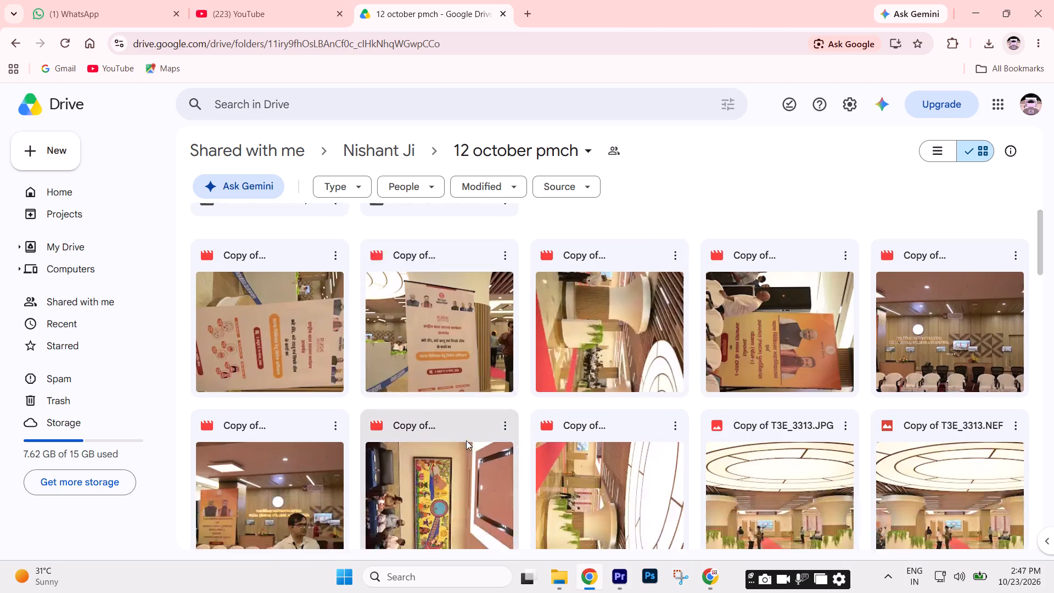
{"action": "scroll", "coordinate": [466, 441], "scroll_direction": "down", "scroll_amount": 4}
{"action": "scroll", "coordinate": [466, 440], "scroll_direction": "up", "scroll_amount": 4}
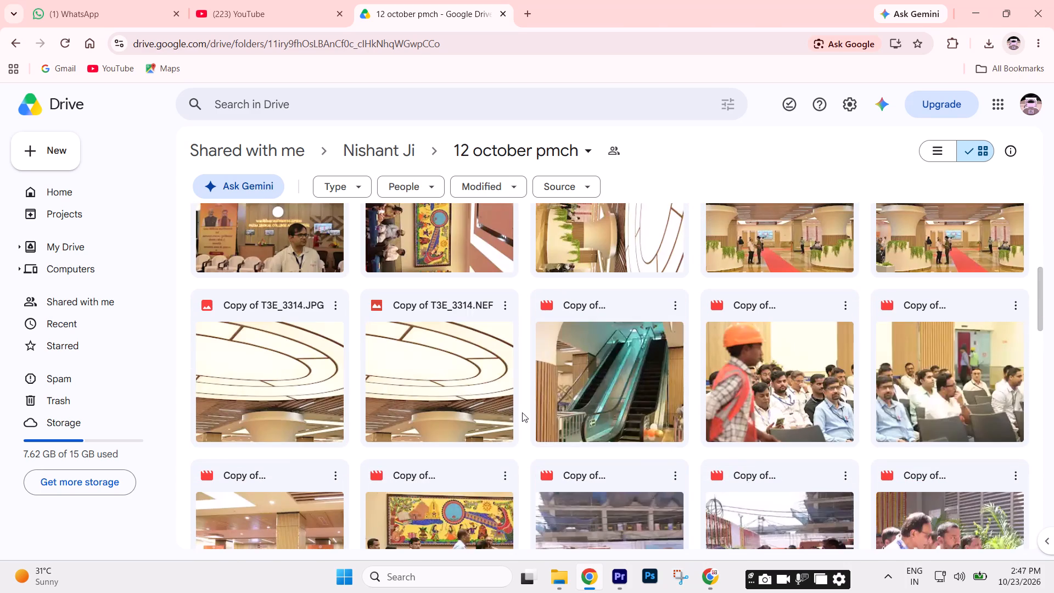
{"action": "double_click", "coordinate": [603, 373]}
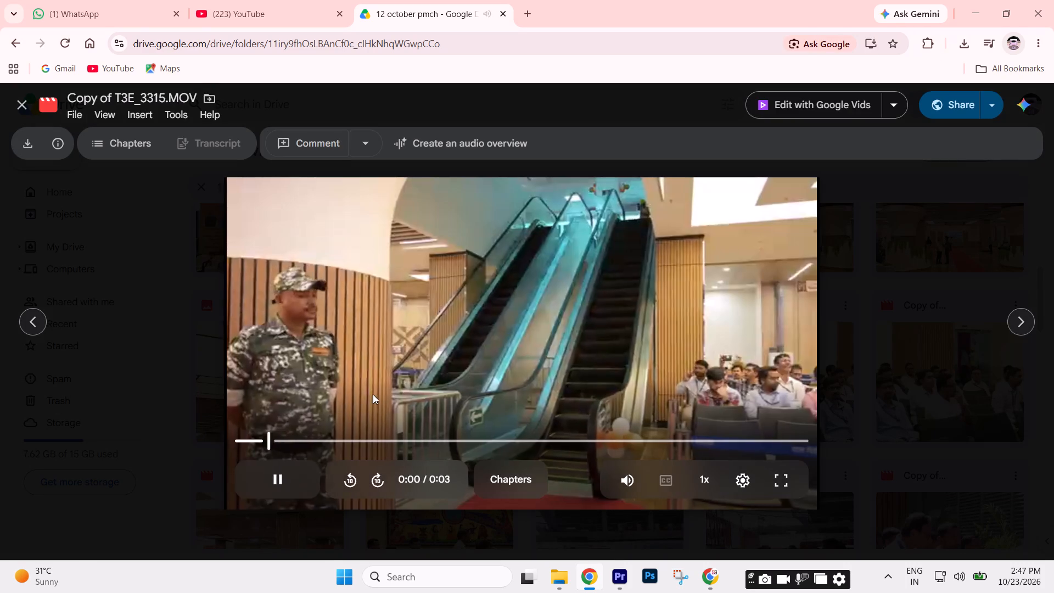
{"action": "left_click", "coordinate": [373, 394]}
{"action": "left_click", "coordinate": [31, 145]}
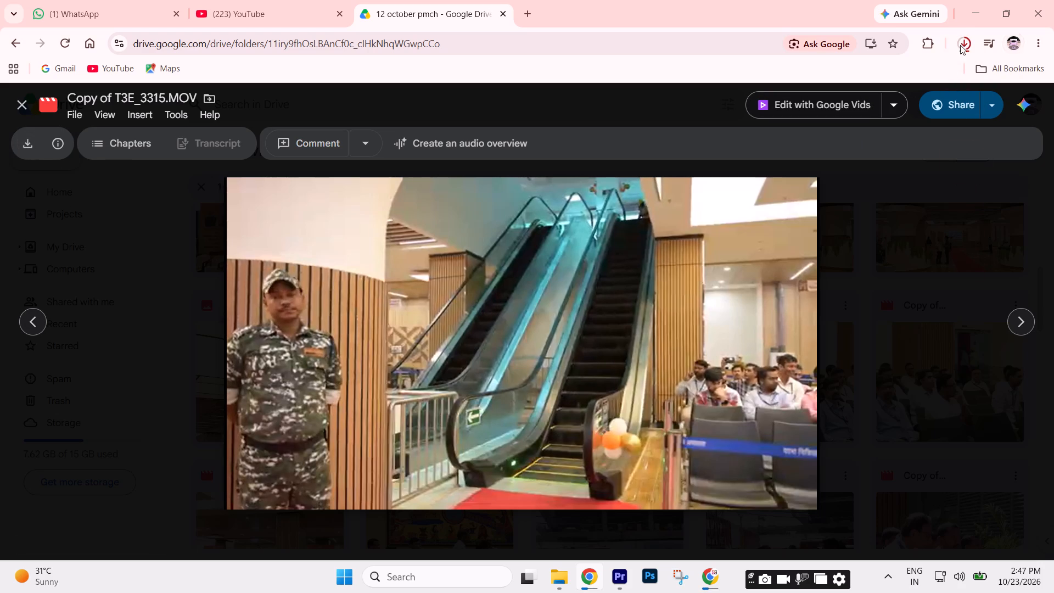
Bring the downloaded Copy of T3E_3315 clip from the Nis folder into Premiere's Sequence 12, on V2 at about 13 seconds.
{"action": "left_click", "coordinate": [929, 74]}
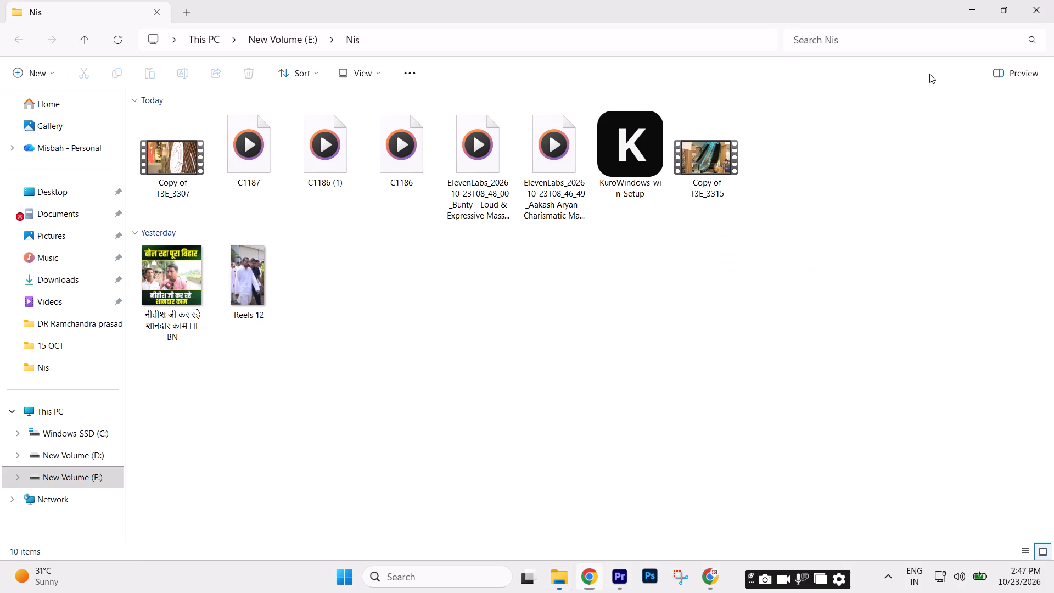
{"action": "left_click_drag", "start_coordinate": [711, 151], "coordinate": [642, 504]}
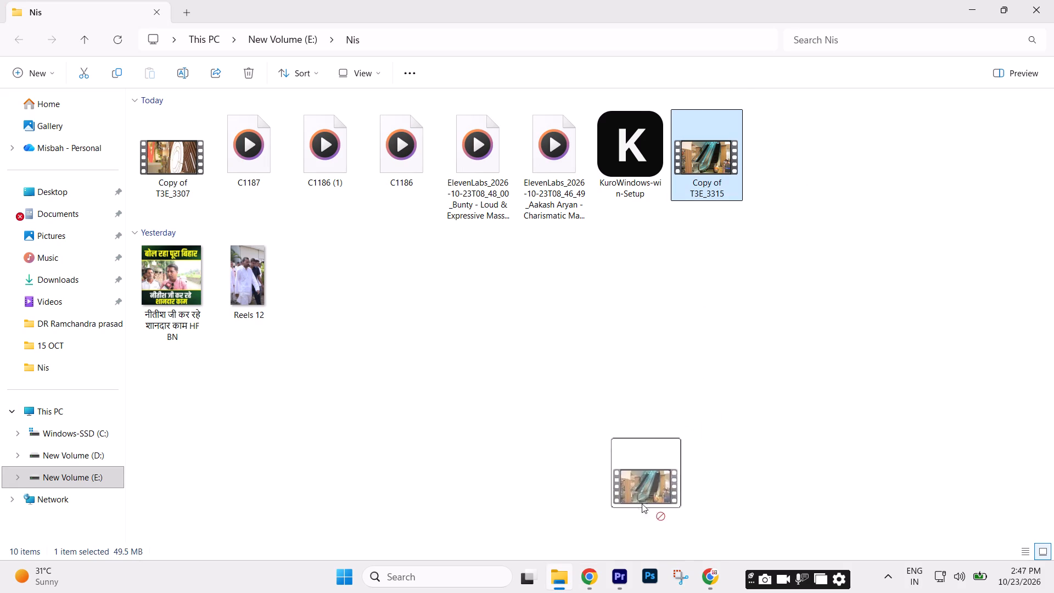
{"action": "left_click_drag", "start_coordinate": [642, 504], "coordinate": [417, 477]}
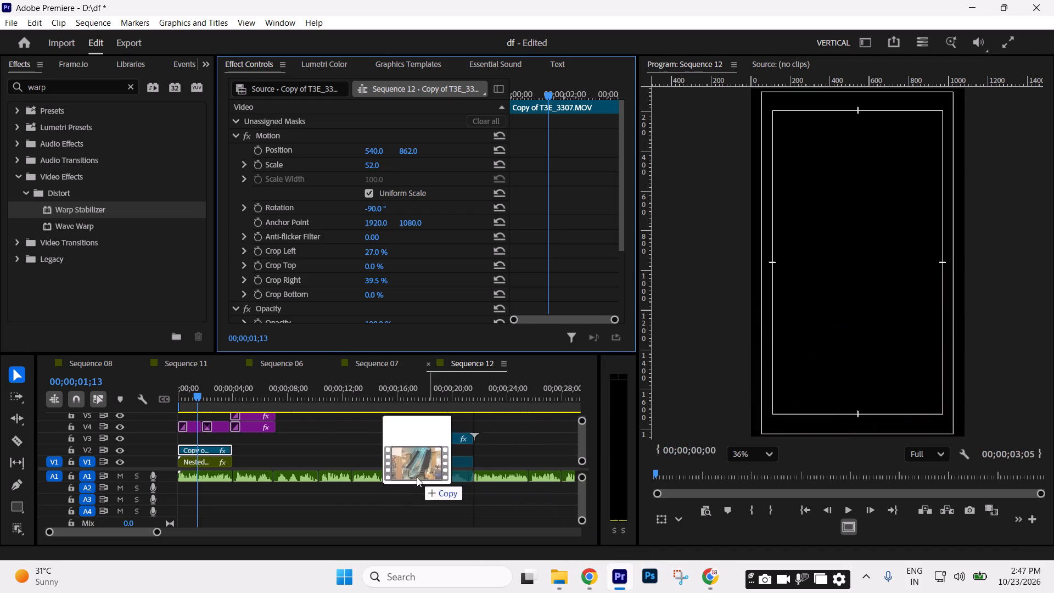
{"action": "left_click_drag", "start_coordinate": [417, 477], "coordinate": [365, 445]}
Import Copy of T3E_3315 from the Nis folder into the project and place it on V3 at about 21 seconds.
{"action": "left_click_drag", "start_coordinate": [531, 425], "coordinate": [391, 454]}
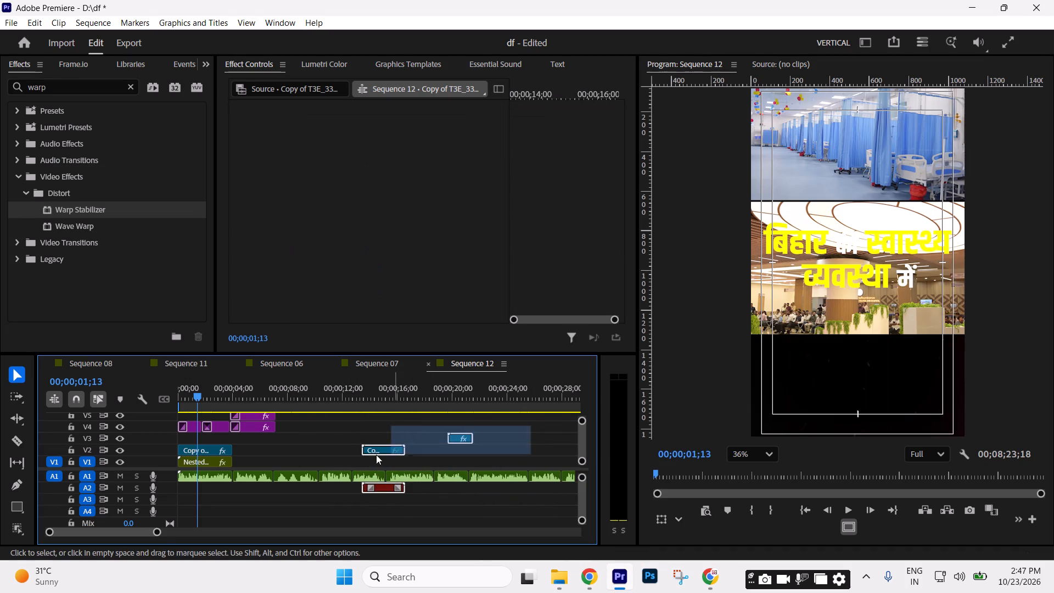
{"action": "left_click_drag", "start_coordinate": [205, 66], "coordinate": [210, 86]}
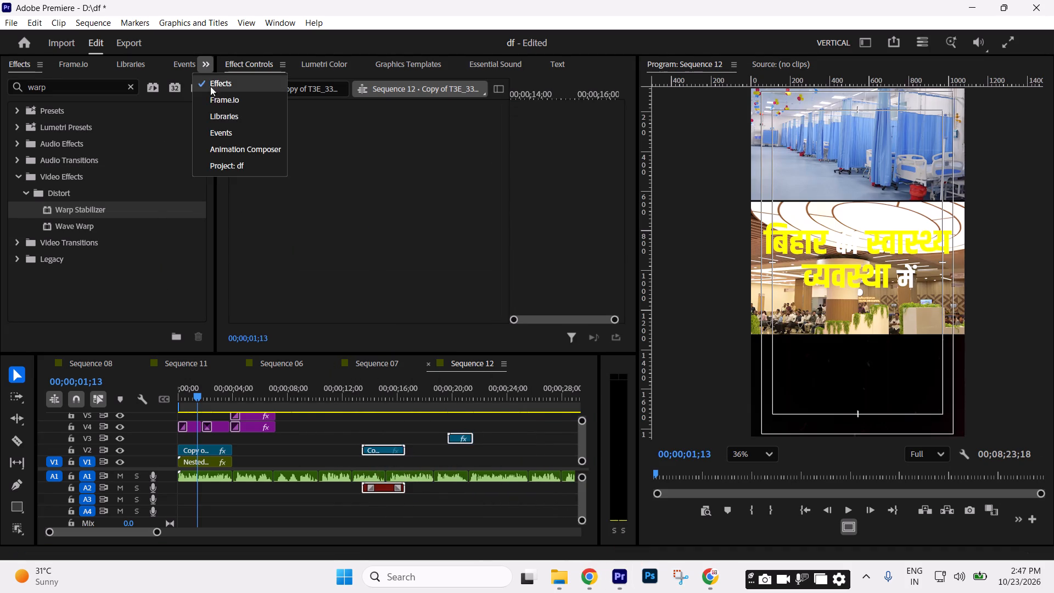
{"action": "left_click_drag", "start_coordinate": [210, 86], "coordinate": [215, 77]}
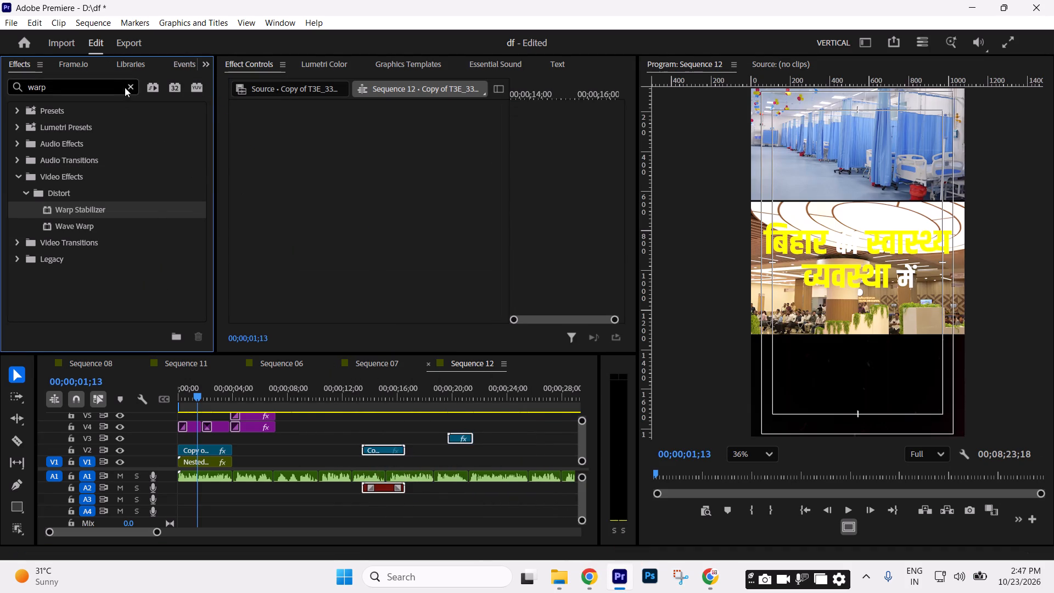
{"action": "left_click", "coordinate": [131, 88]}
{"action": "left_click_drag", "start_coordinate": [204, 65], "coordinate": [225, 170]}
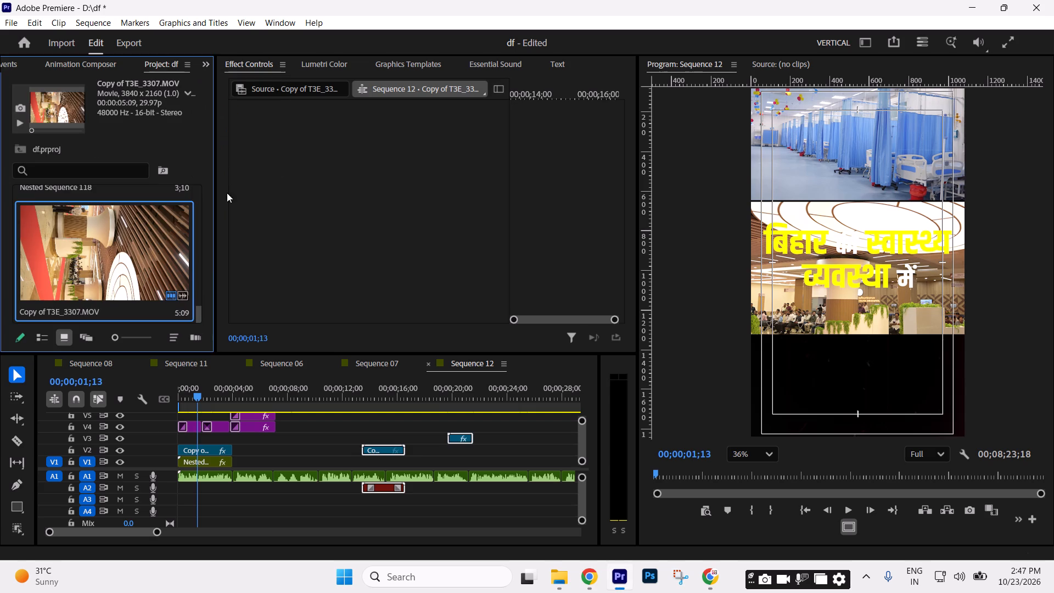
{"action": "left_click_drag", "start_coordinate": [199, 310], "coordinate": [199, 333]}
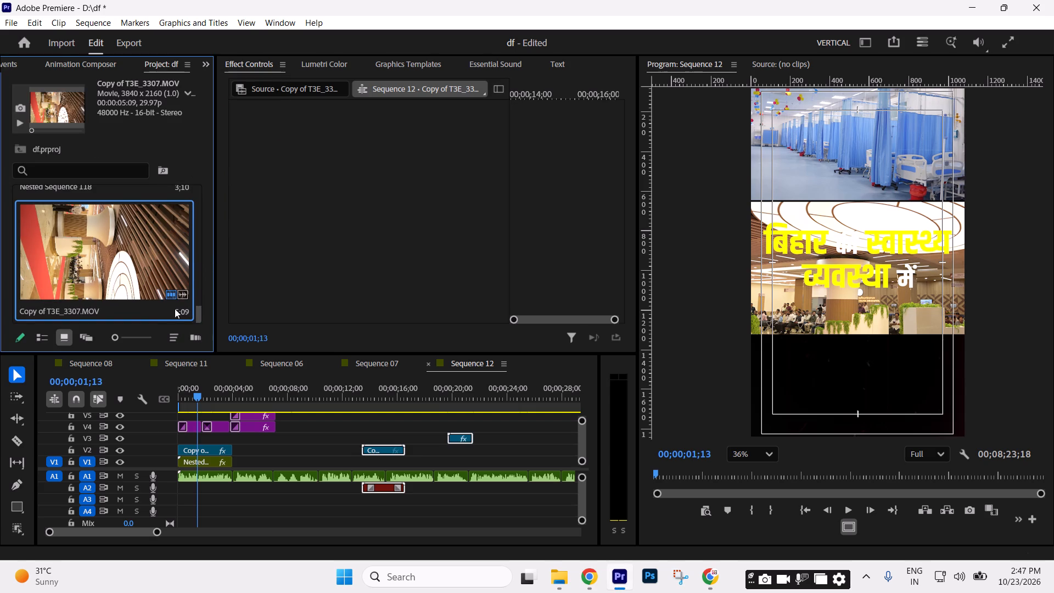
{"action": "double_click", "coordinate": [166, 310]}
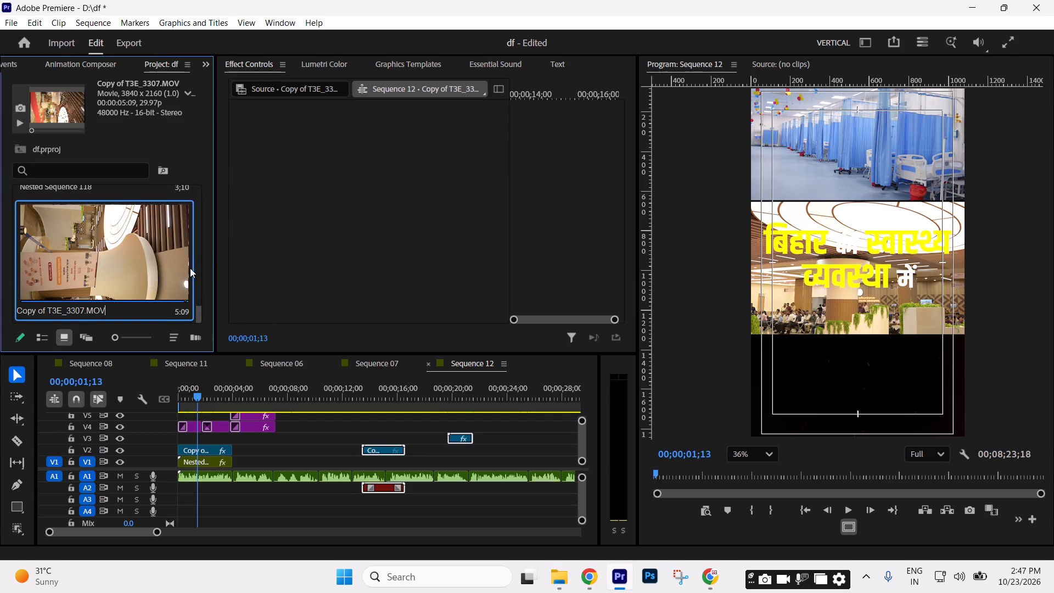
{"action": "double_click", "coordinate": [190, 268]}
{"action": "double_click", "coordinate": [188, 199]}
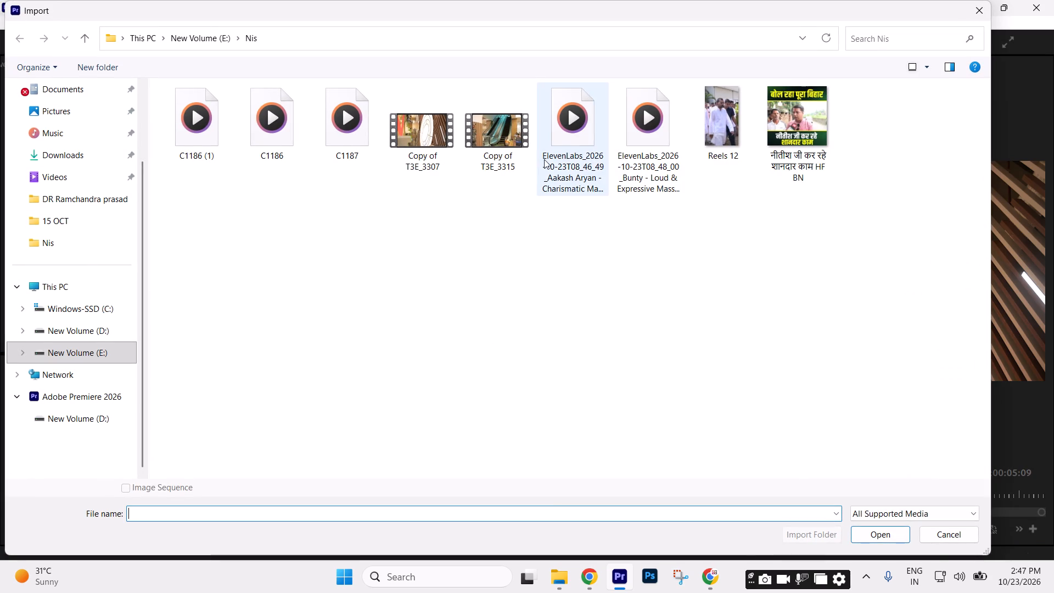
{"action": "left_click", "coordinate": [494, 150]}
{"action": "left_click", "coordinate": [875, 533]}
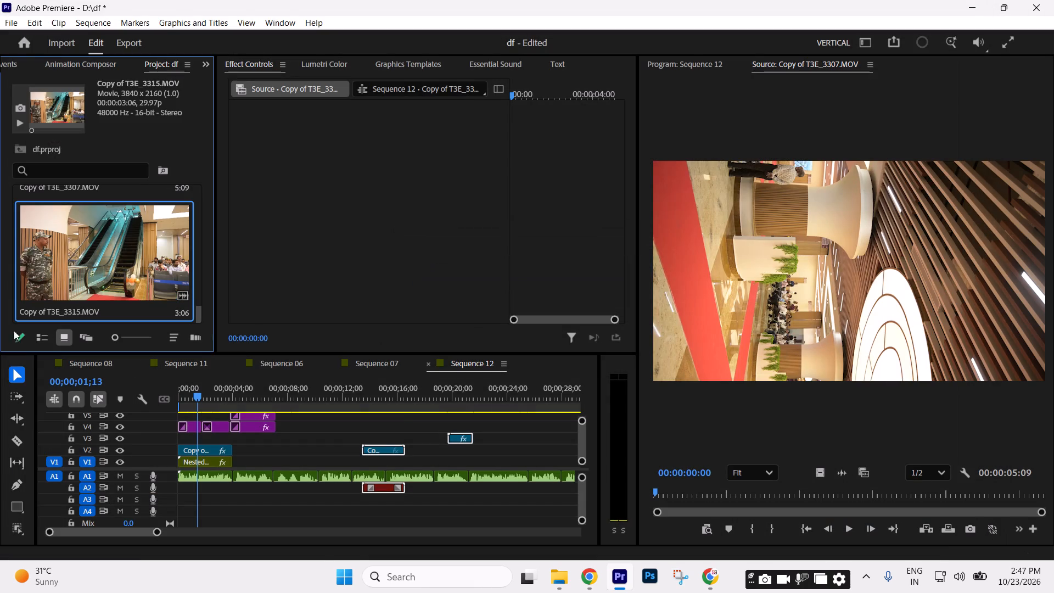
{"action": "left_click_drag", "start_coordinate": [116, 258], "coordinate": [471, 442]}
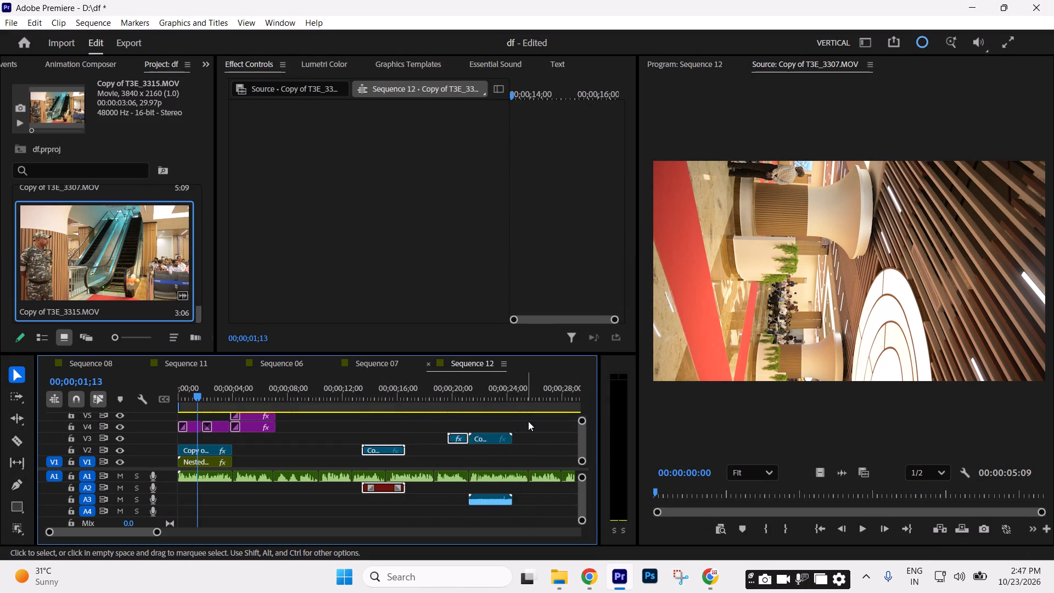
Unlink the earlier Copy of T3E_3315 clip at about 13 seconds and delete its V2 video and A2 audio.
{"action": "left_click_drag", "start_coordinate": [528, 421], "coordinate": [337, 458]}
{"action": "key", "text": "ctrl+l"}
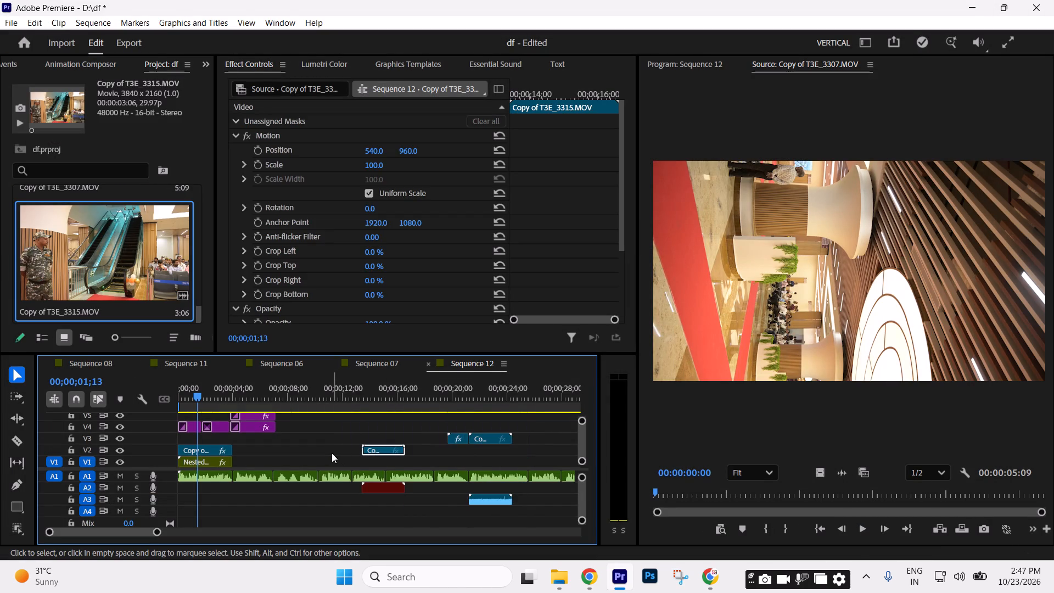
{"action": "left_click_drag", "start_coordinate": [335, 440], "coordinate": [395, 445]}
{"action": "key", "text": "Delete"}
{"action": "left_click", "coordinate": [393, 489]}
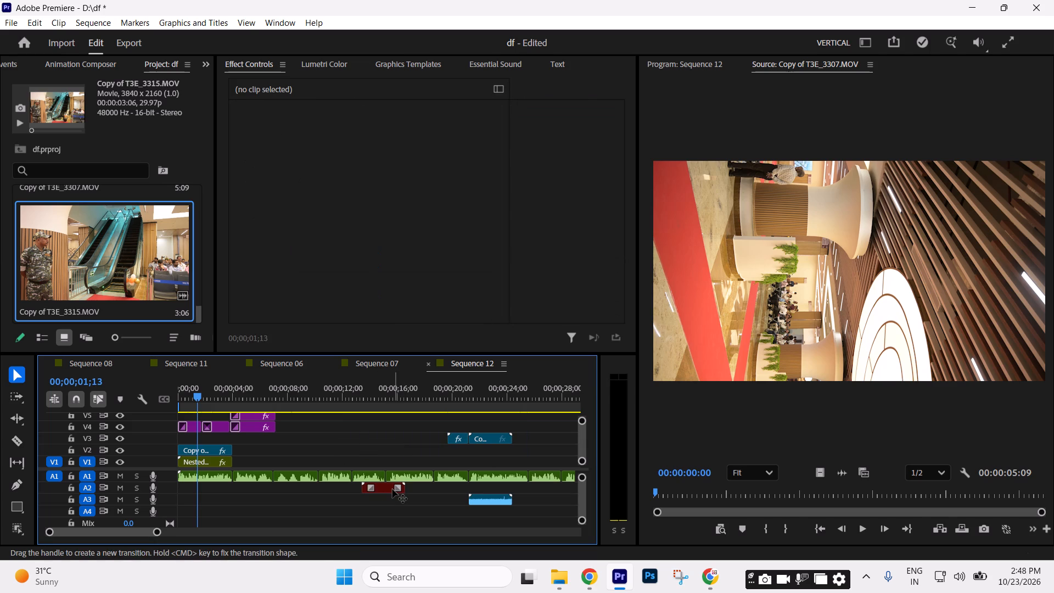
{"action": "left_click", "coordinate": [377, 492]}
{"action": "key", "text": "Delete"}
Delete the short leftover Copy of T3E_3307 lobby clip on V3 at about 20 seconds.
{"action": "left_click", "coordinate": [451, 379]}
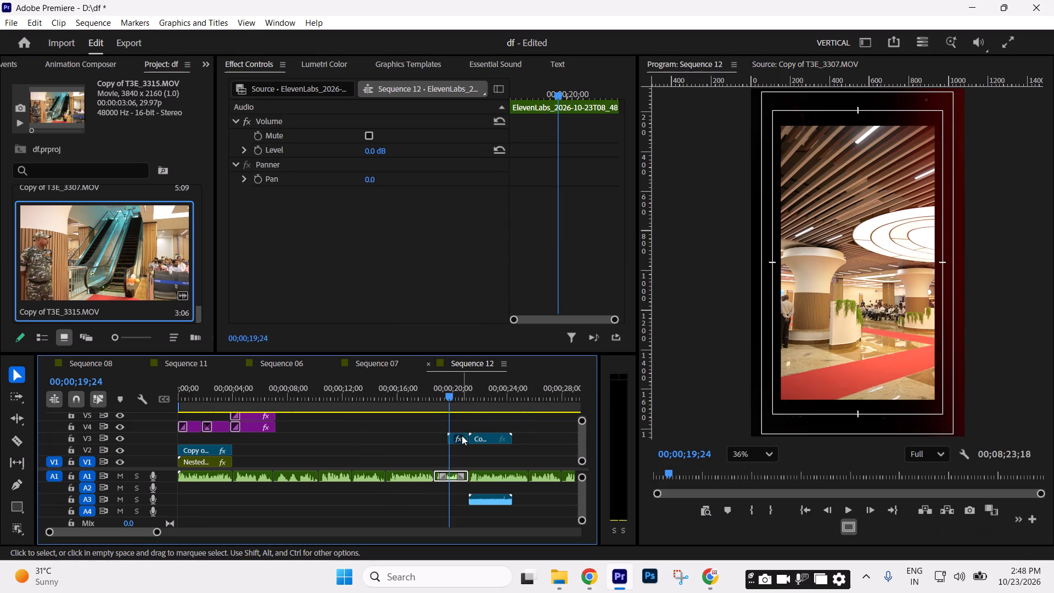
{"action": "left_click", "coordinate": [461, 436]}
{"action": "key", "text": "Delete"}
{"action": "left_click_drag", "start_coordinate": [414, 423], "coordinate": [448, 440]}
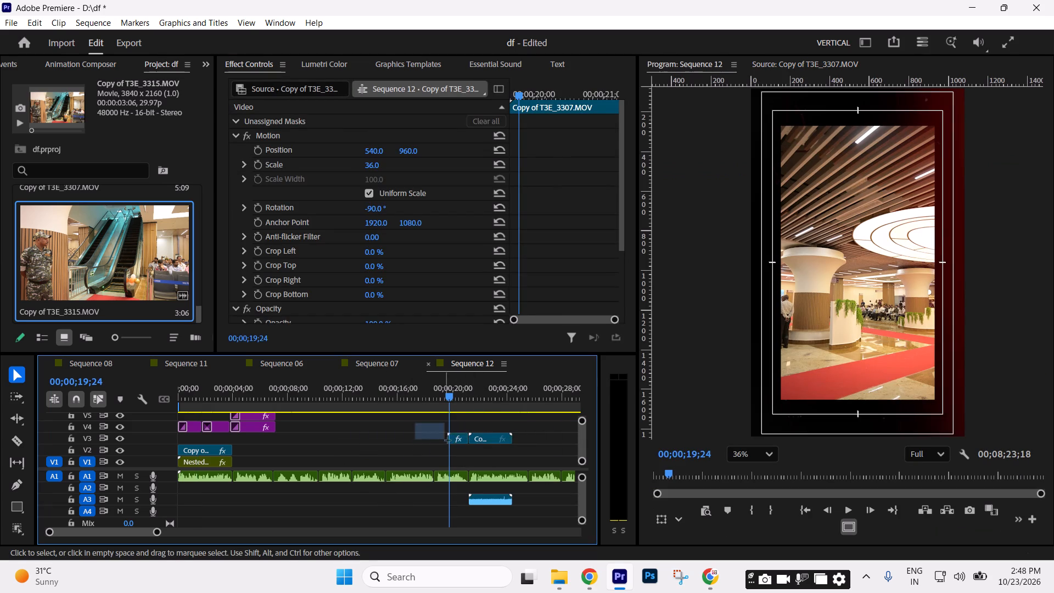
{"action": "left_click_drag", "start_coordinate": [448, 440], "coordinate": [457, 446]}
{"action": "key", "text": "Delete"}
Delete the new escalator clip's audio from A3, keeping only its video.
{"action": "left_click_drag", "start_coordinate": [472, 385], "coordinate": [485, 388]}
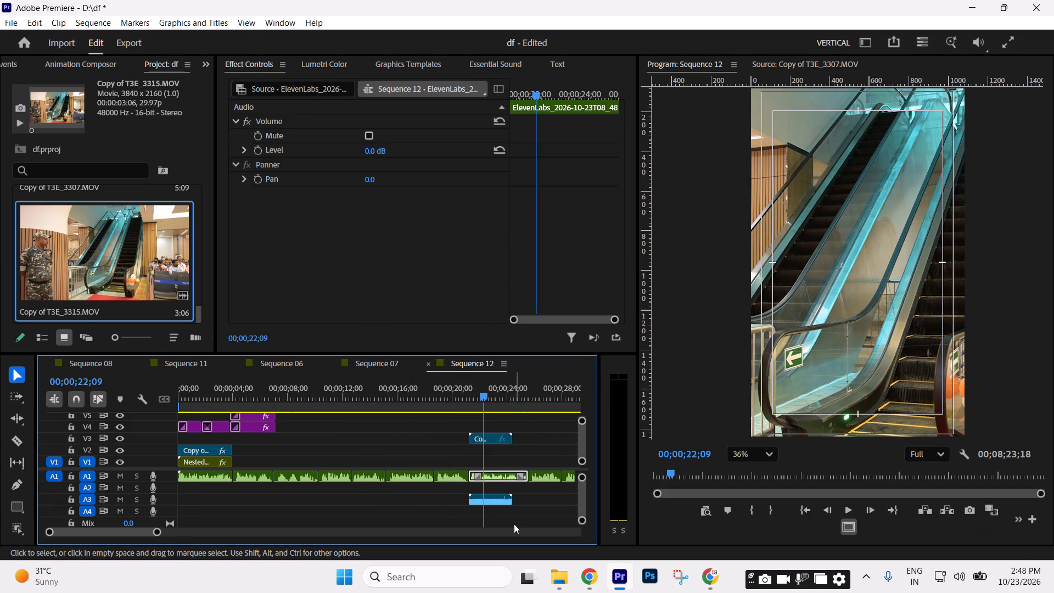
{"action": "left_click", "coordinate": [490, 497]}
{"action": "key", "text": "Delete"}
Scale the escalator clip on V3 to 36 so its full width fits the vertical frame.
{"action": "left_click_drag", "start_coordinate": [476, 387], "coordinate": [489, 396]}
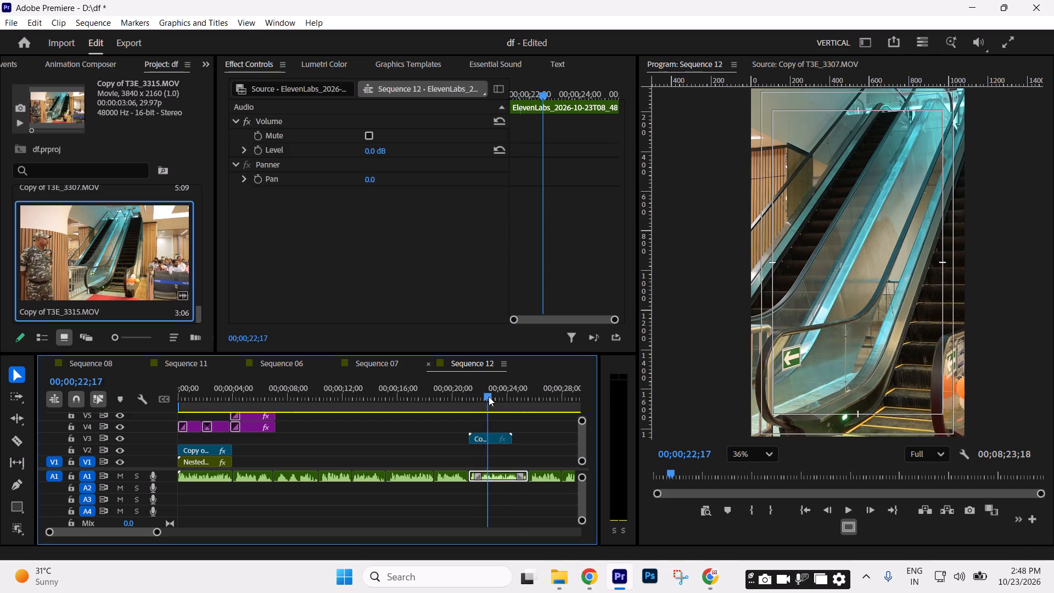
{"action": "left_click_drag", "start_coordinate": [489, 396], "coordinate": [484, 388]}
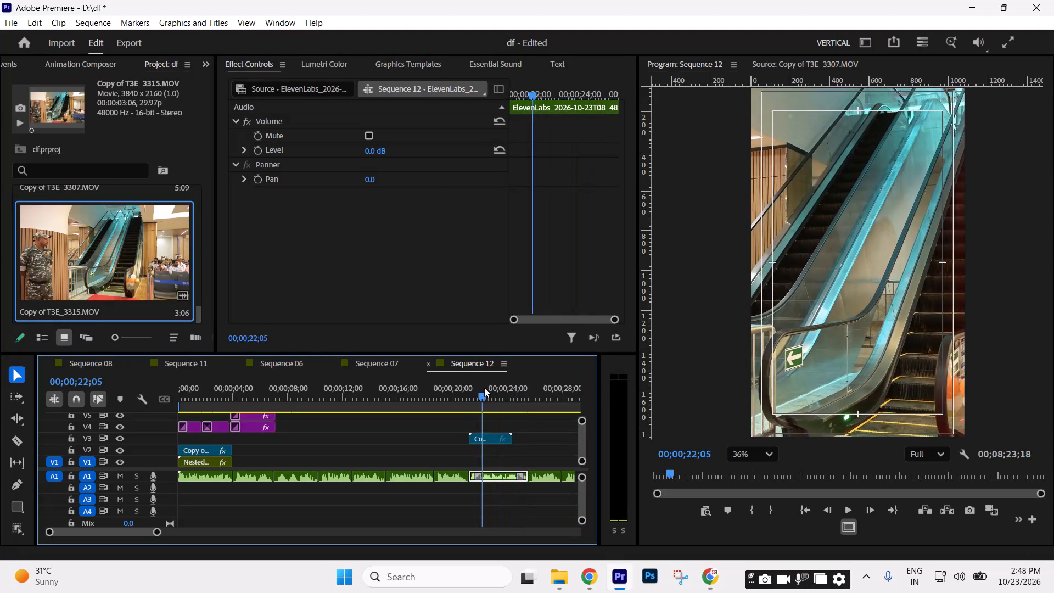
{"action": "left_click_drag", "start_coordinate": [484, 388], "coordinate": [476, 382]}
{"action": "left_click", "coordinate": [499, 437]}
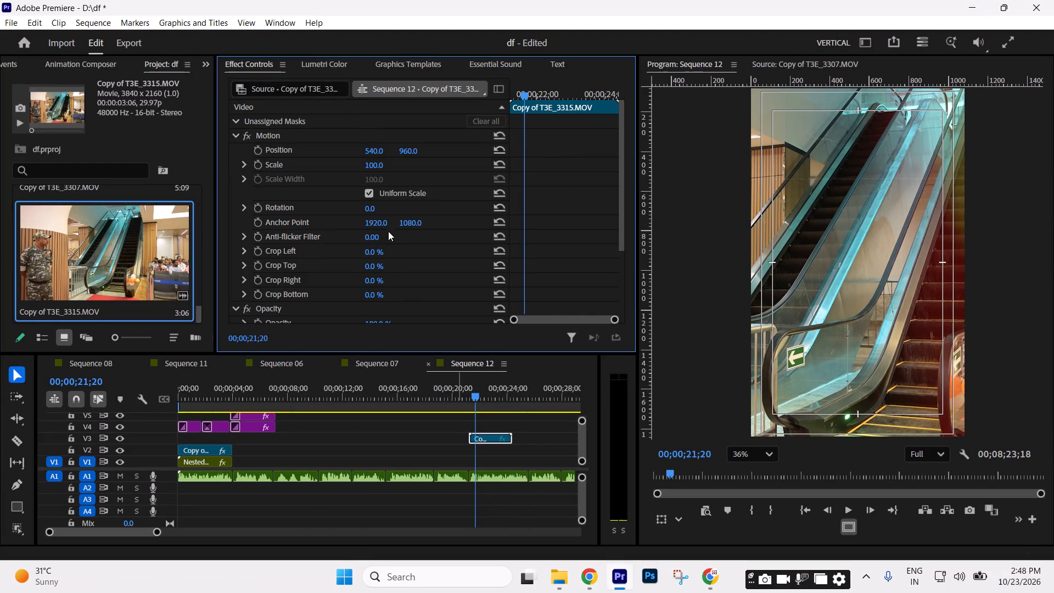
{"action": "left_click_drag", "start_coordinate": [370, 166], "coordinate": [326, 169]}
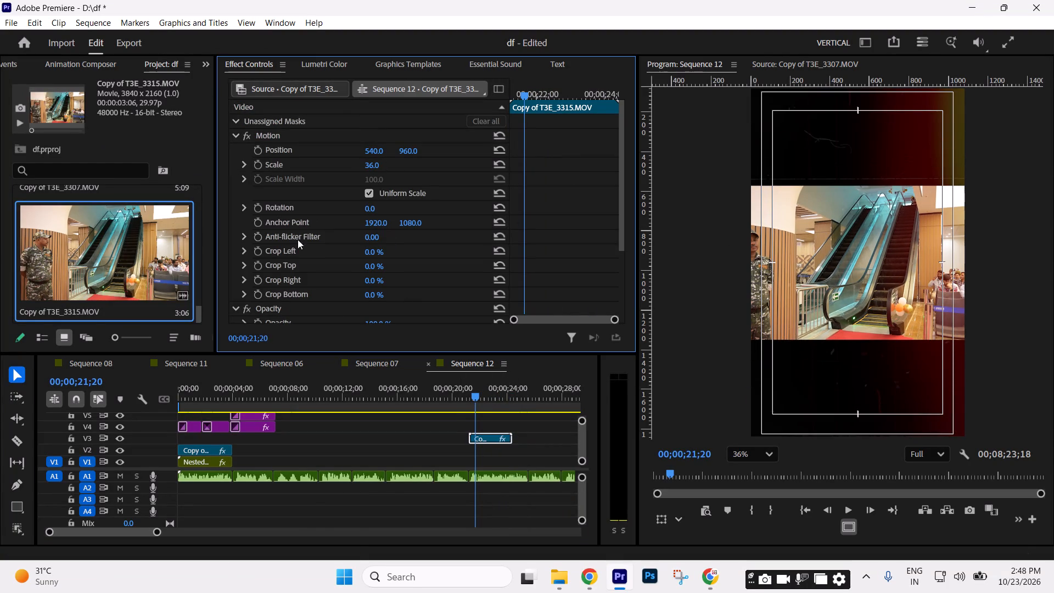
Move the escalator clip to the start of V3, above the lobby clip, and check it under the titles.
{"action": "left_click_drag", "start_coordinate": [488, 439], "coordinate": [272, 448]}
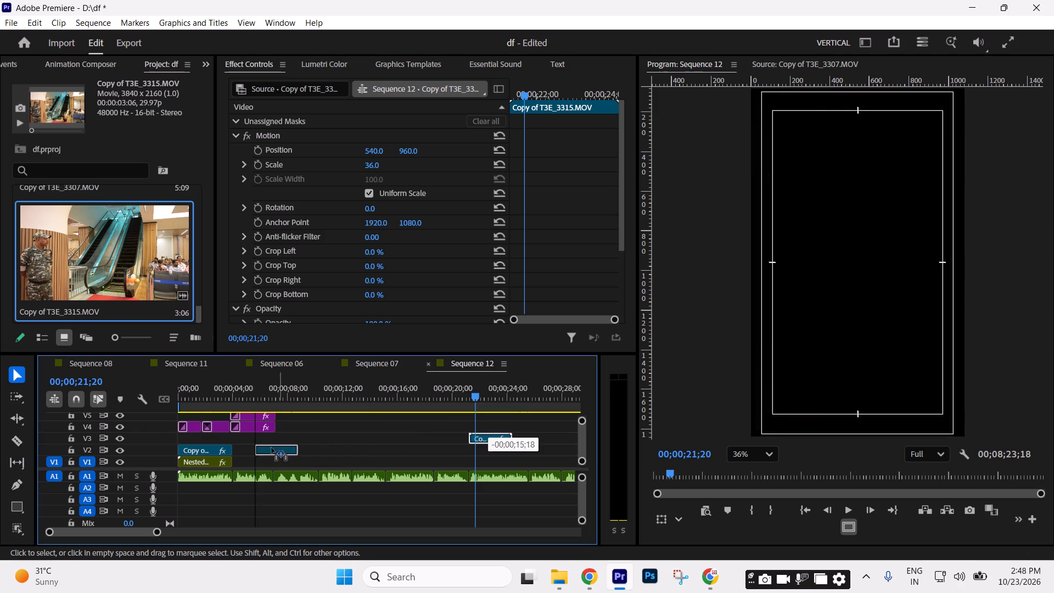
{"action": "left_click_drag", "start_coordinate": [272, 448], "coordinate": [190, 434]}
{"action": "left_click_drag", "start_coordinate": [196, 387], "coordinate": [187, 387]}
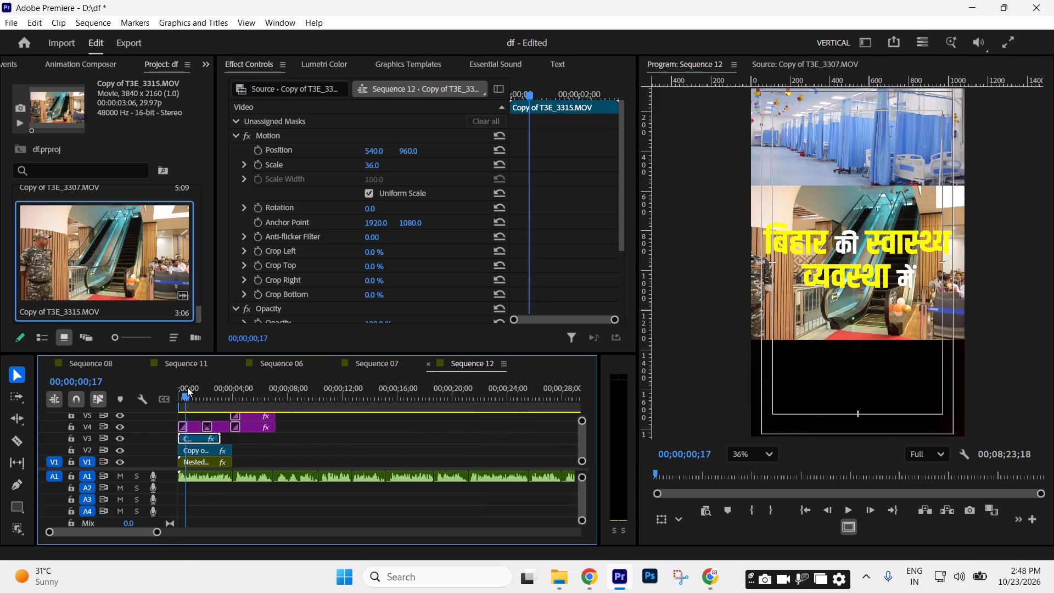
{"action": "left_click_drag", "start_coordinate": [187, 387], "coordinate": [201, 391]}
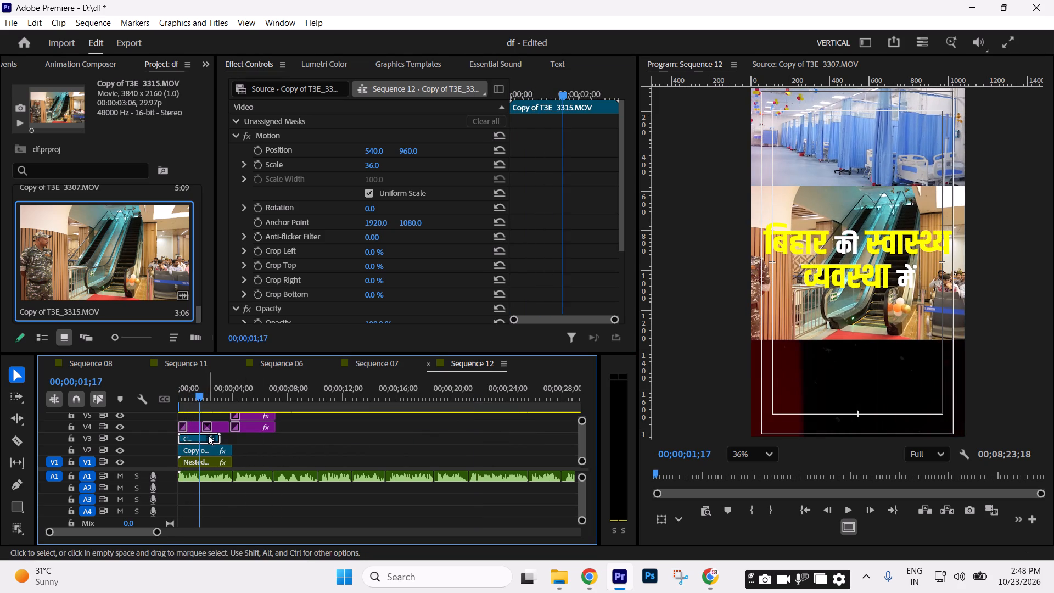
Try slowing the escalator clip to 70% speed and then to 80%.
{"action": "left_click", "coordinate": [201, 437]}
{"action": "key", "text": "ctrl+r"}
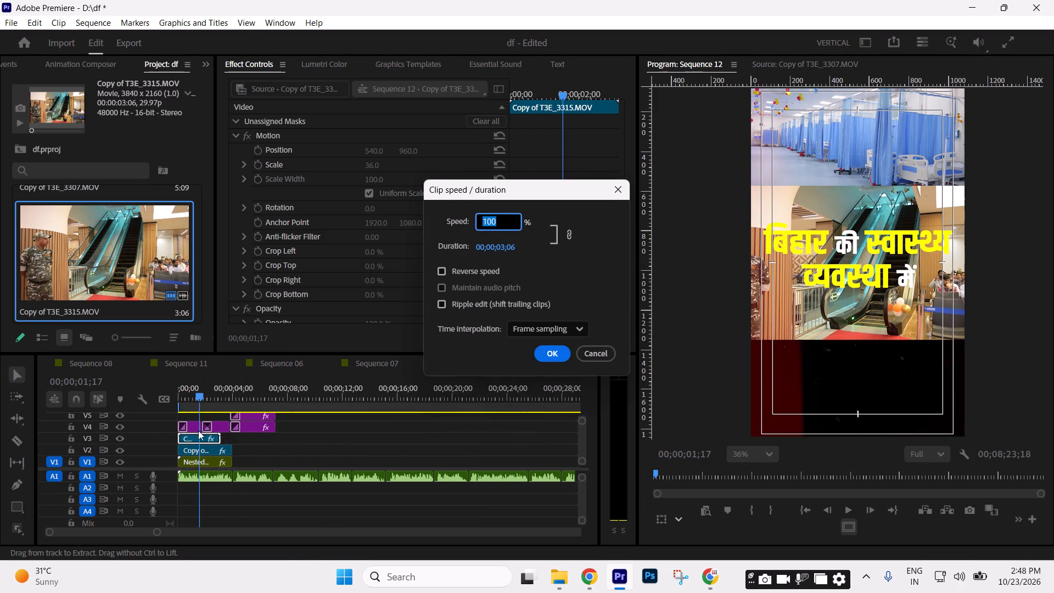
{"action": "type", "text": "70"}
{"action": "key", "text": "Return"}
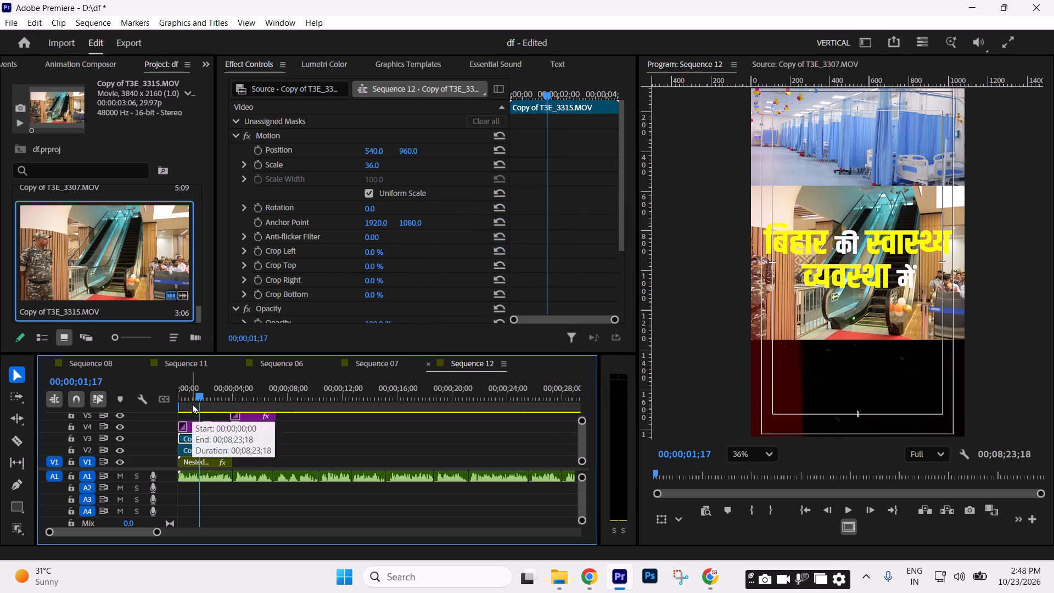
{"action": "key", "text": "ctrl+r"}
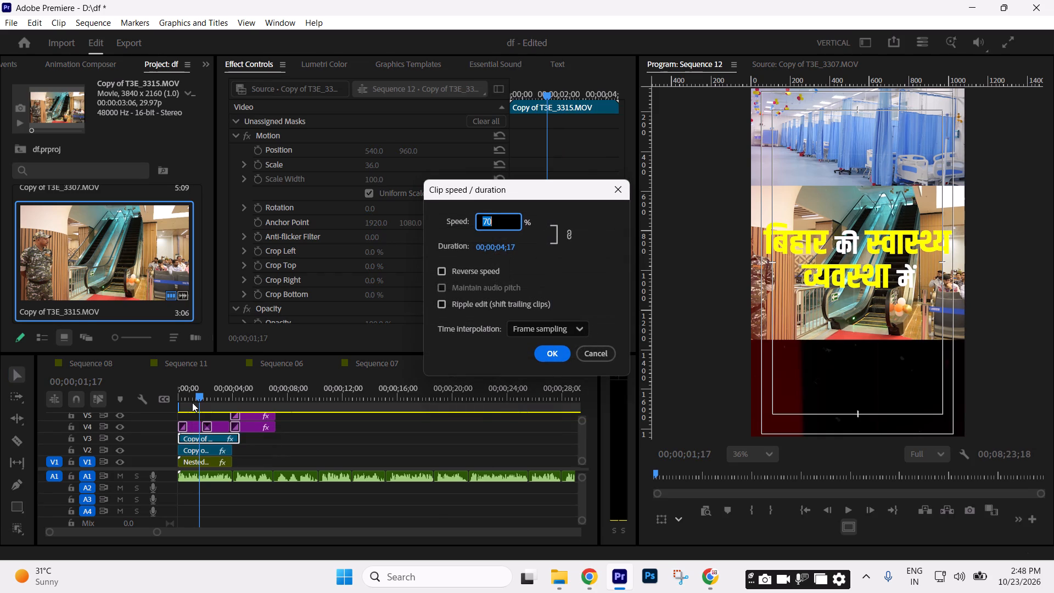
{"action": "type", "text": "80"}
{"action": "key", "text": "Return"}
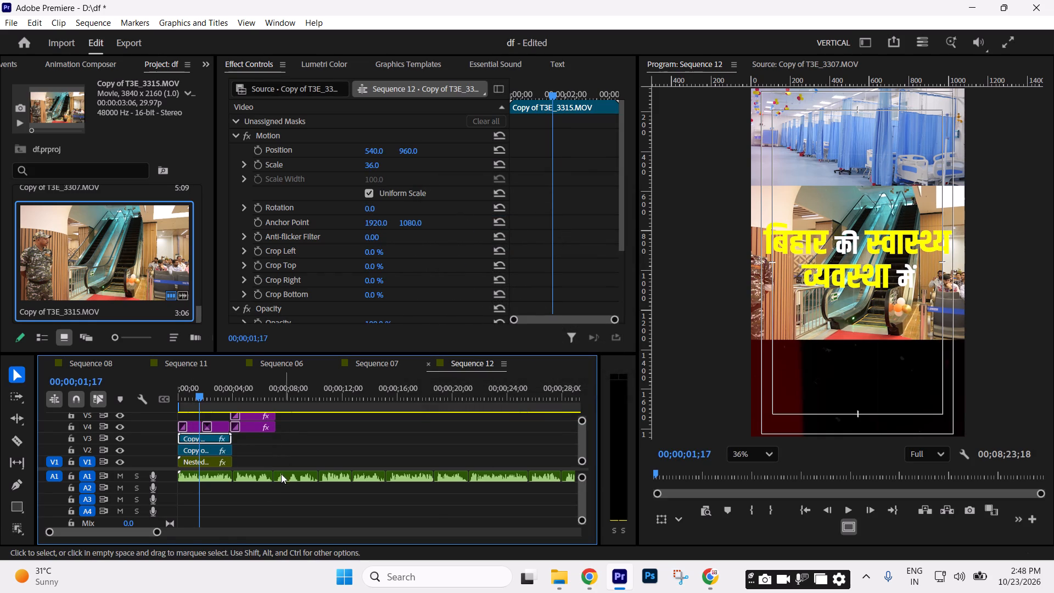
Set the escalator clip's speed to 75%.
{"action": "left_click_drag", "start_coordinate": [156, 533], "coordinate": [113, 530]}
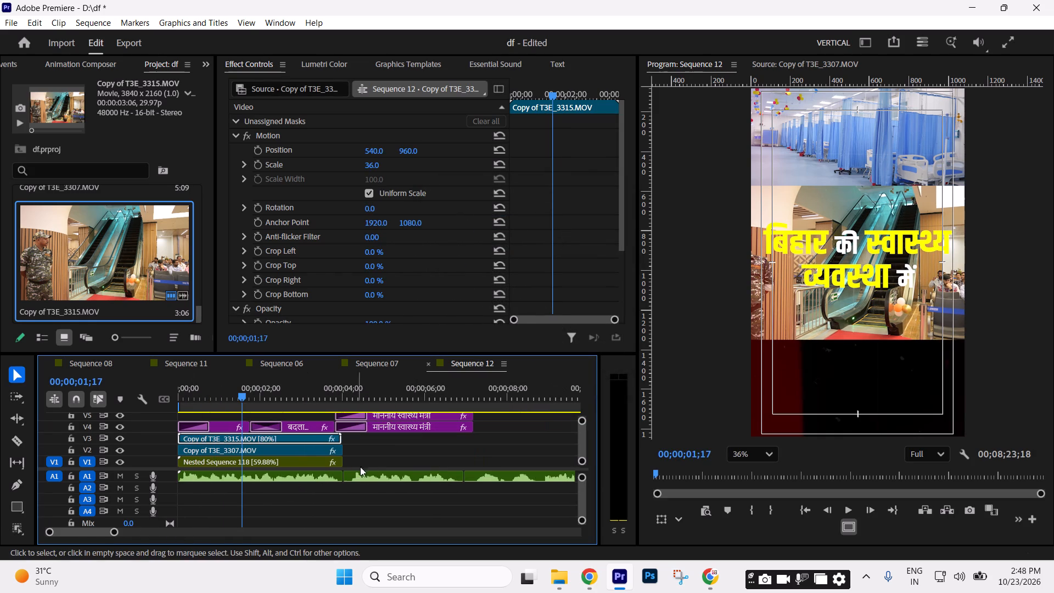
{"action": "left_click", "coordinate": [380, 456]}
{"action": "left_click_drag", "start_coordinate": [351, 437], "coordinate": [356, 436]}
{"action": "left_click", "coordinate": [279, 435]}
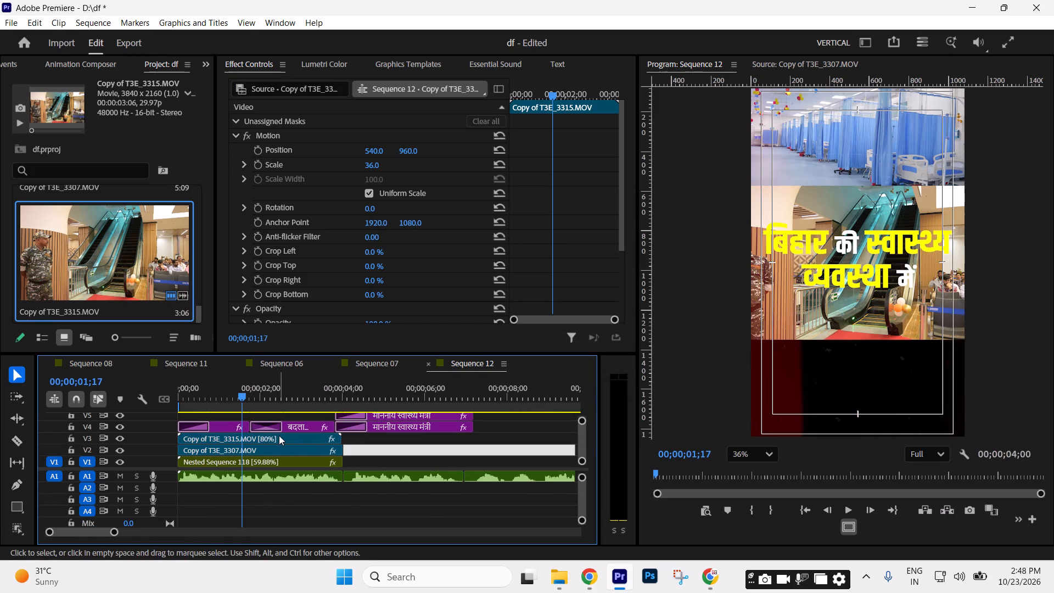
{"action": "key", "text": "ctrl+r"}
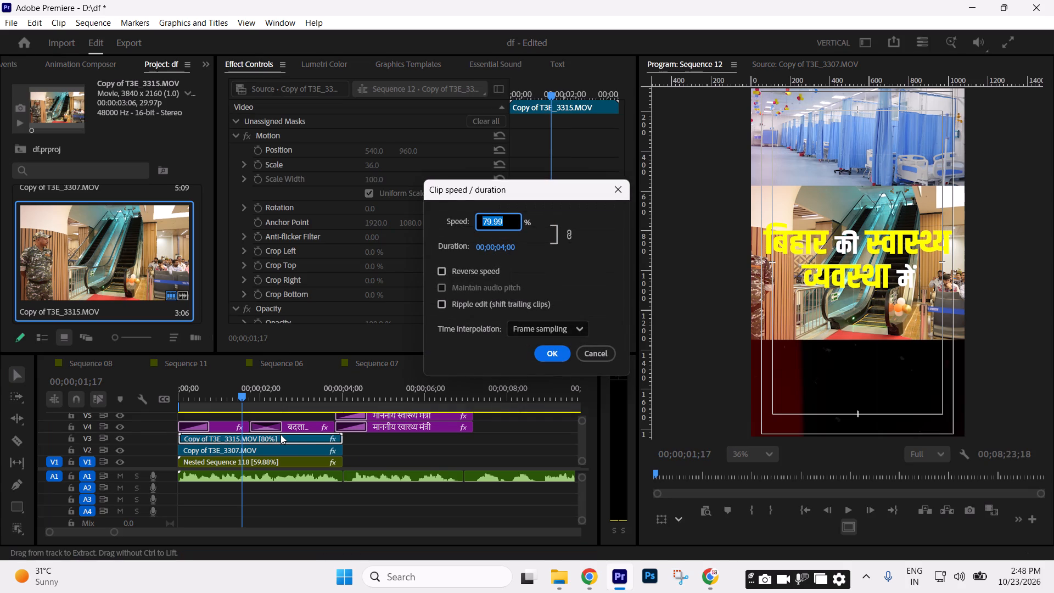
{"action": "type", "text": "75"}
{"action": "key", "text": "Return"}
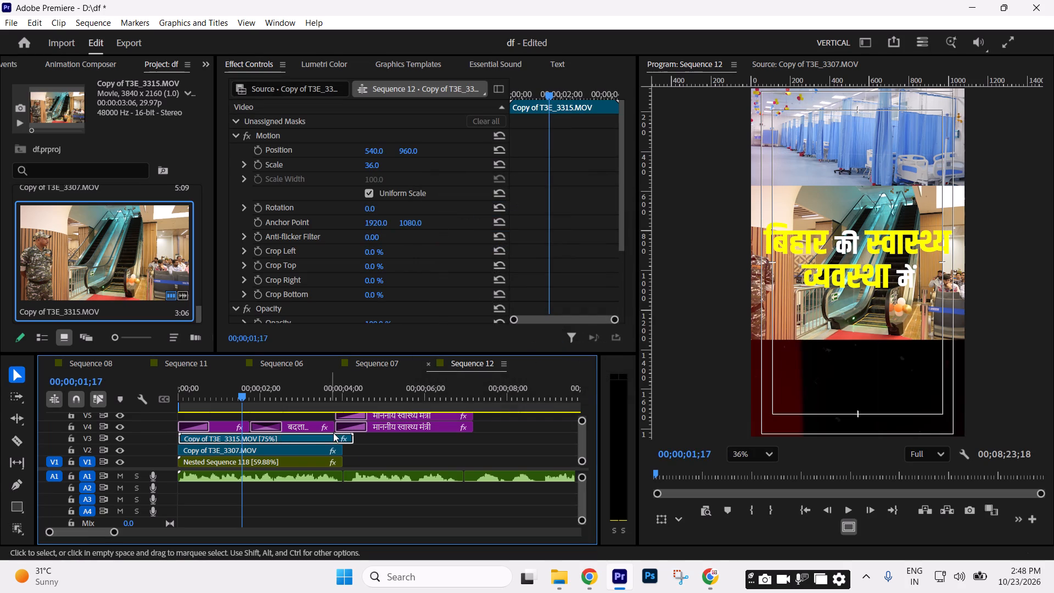
Trim the end of the escalator clip on V3 to a duration of about 4;03, near the lobby clip's end.
{"action": "left_click", "coordinate": [357, 440]}
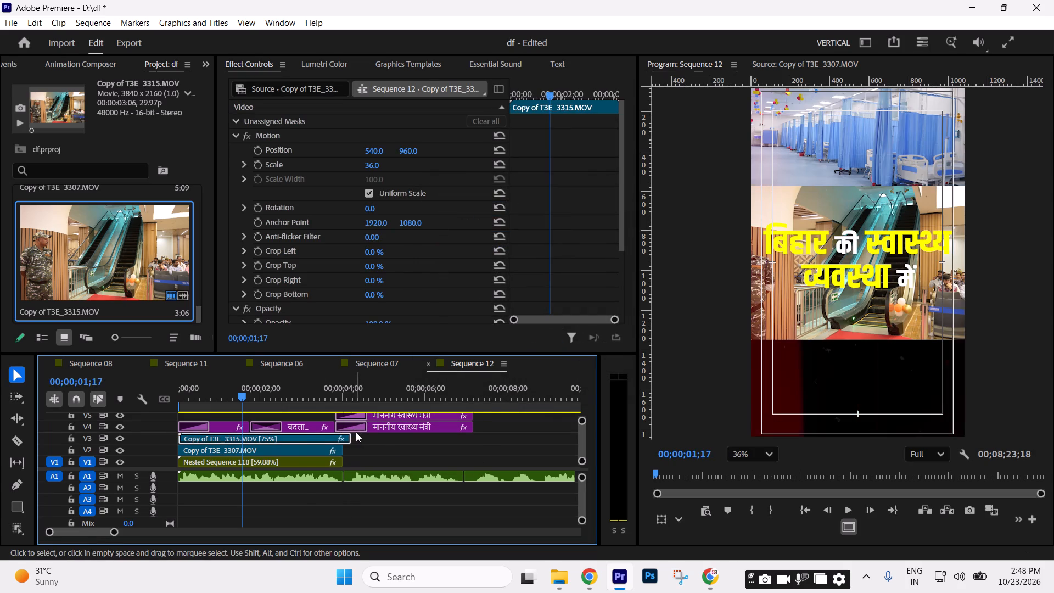
{"action": "key", "text": "equal"}
{"action": "key", "text": "equal"}
{"action": "key", "text": "minus"}
{"action": "left_click_drag", "start_coordinate": [525, 437], "coordinate": [519, 434]}
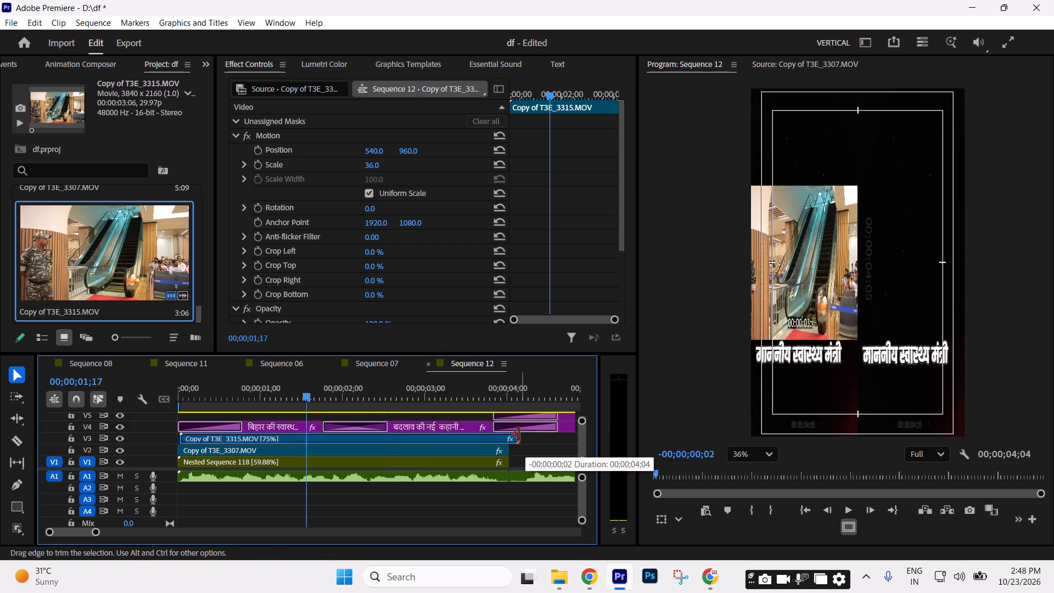
{"action": "left_click_drag", "start_coordinate": [519, 434], "coordinate": [518, 434]}
{"action": "key", "text": "minus"}
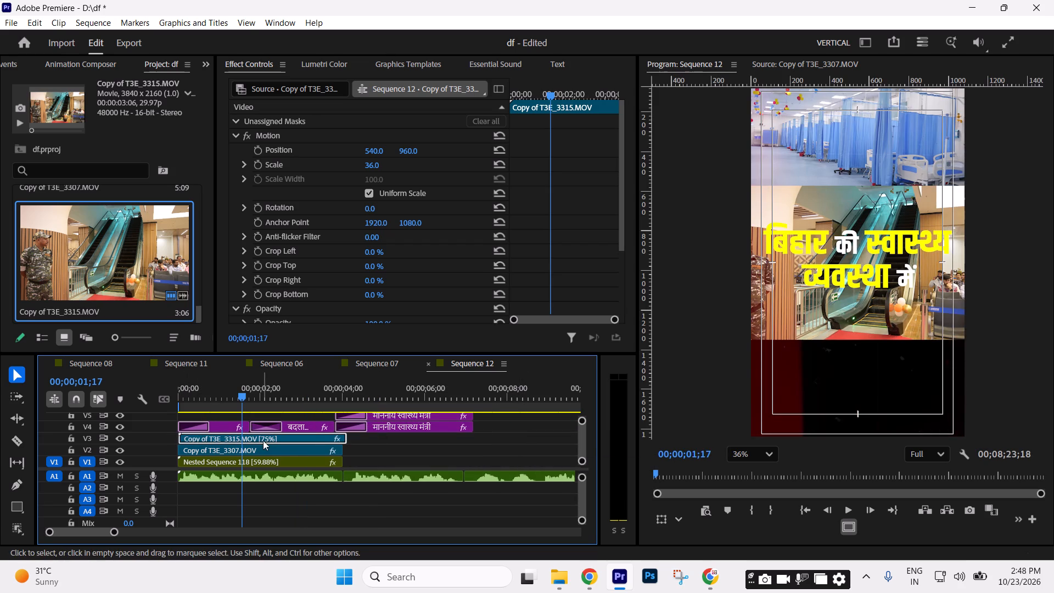
Shift the escalator clip along V3, trim a little off its start, and place it back at the sequence start.
{"action": "left_click_drag", "start_coordinate": [263, 440], "coordinate": [435, 440]}
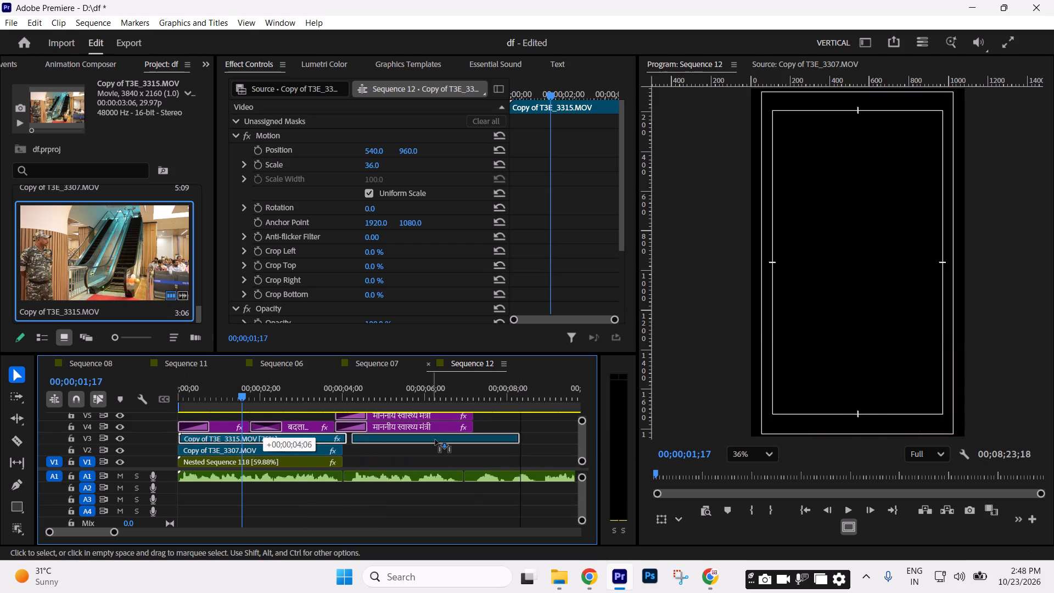
{"action": "left_click_drag", "start_coordinate": [435, 440], "coordinate": [456, 440]}
{"action": "left_click_drag", "start_coordinate": [376, 439], "coordinate": [381, 438]}
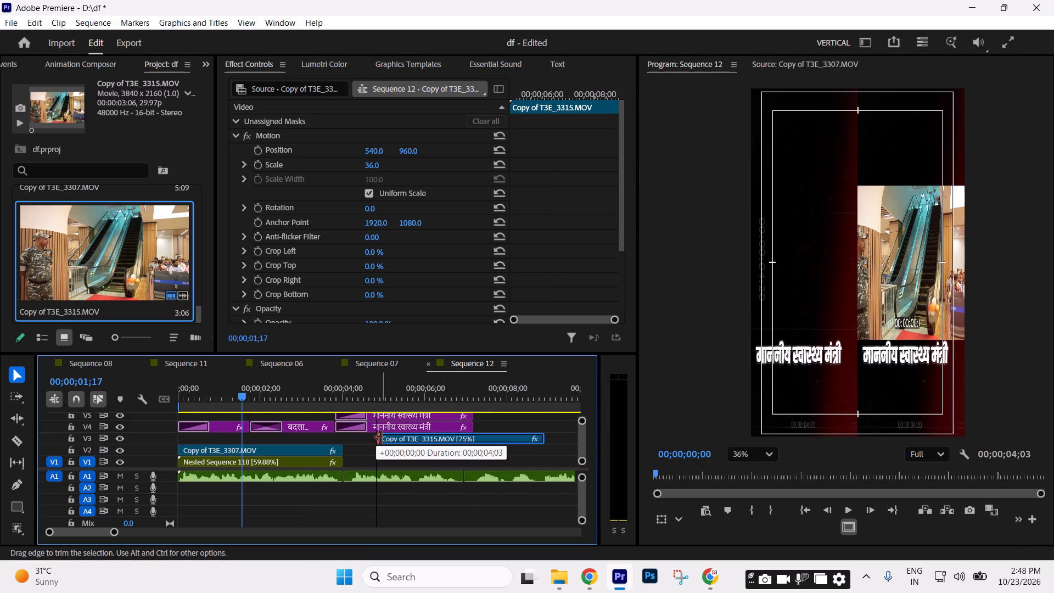
{"action": "left_click_drag", "start_coordinate": [381, 438], "coordinate": [383, 438]}
{"action": "left_click_drag", "start_coordinate": [435, 436], "coordinate": [292, 438]}
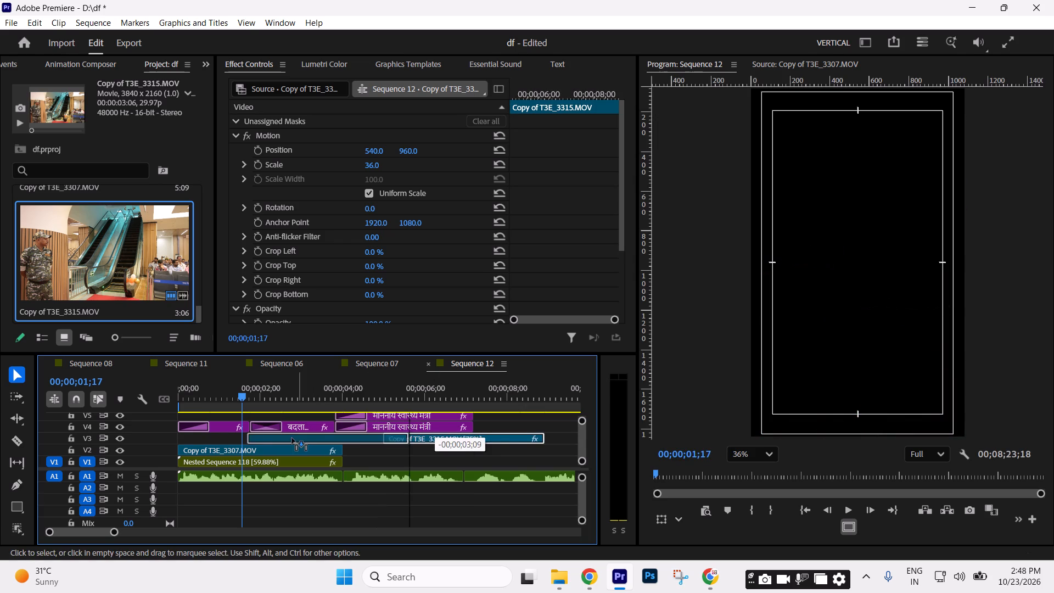
{"action": "left_click_drag", "start_coordinate": [292, 438], "coordinate": [228, 436]}
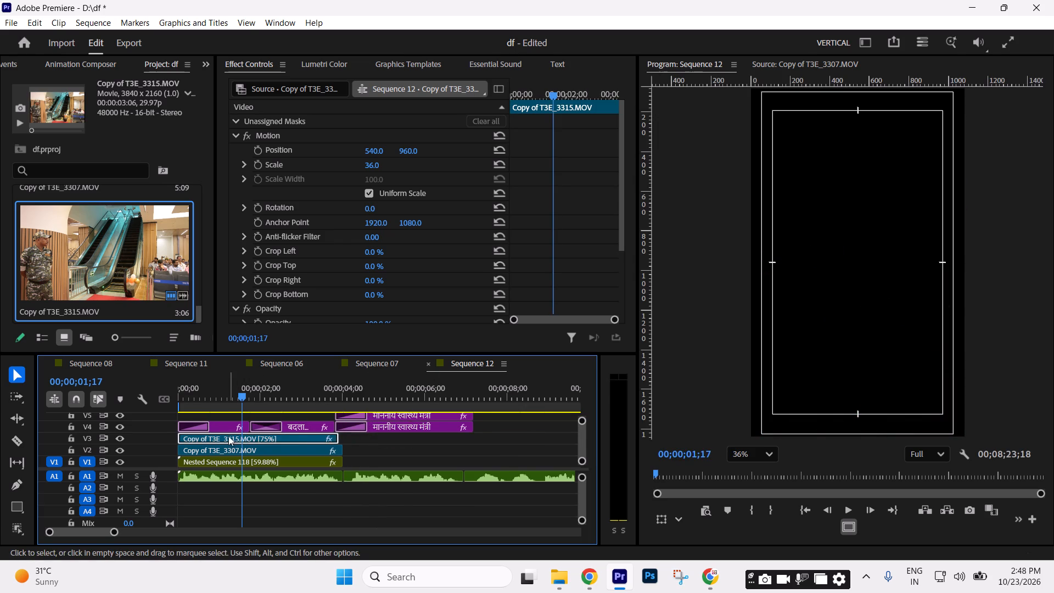
Slide and extend the escalator clip on V3 to span the same range as the lobby clip, and preview the opening.
{"action": "key", "text": "equal"}
{"action": "left_click", "coordinate": [439, 437]}
{"action": "key", "text": "equal"}
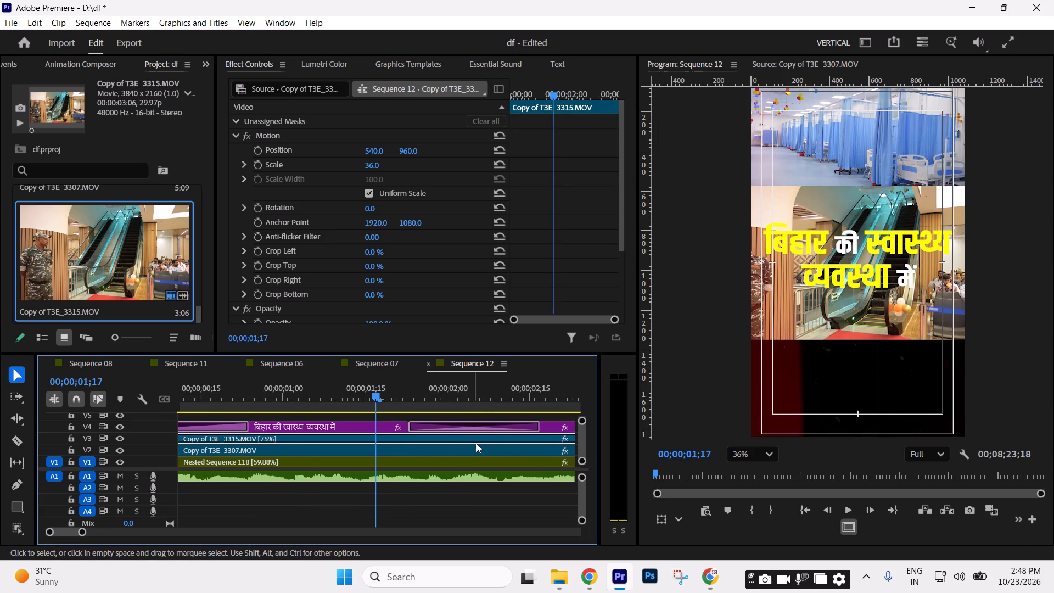
{"action": "left_click_drag", "start_coordinate": [83, 533], "coordinate": [92, 532]}
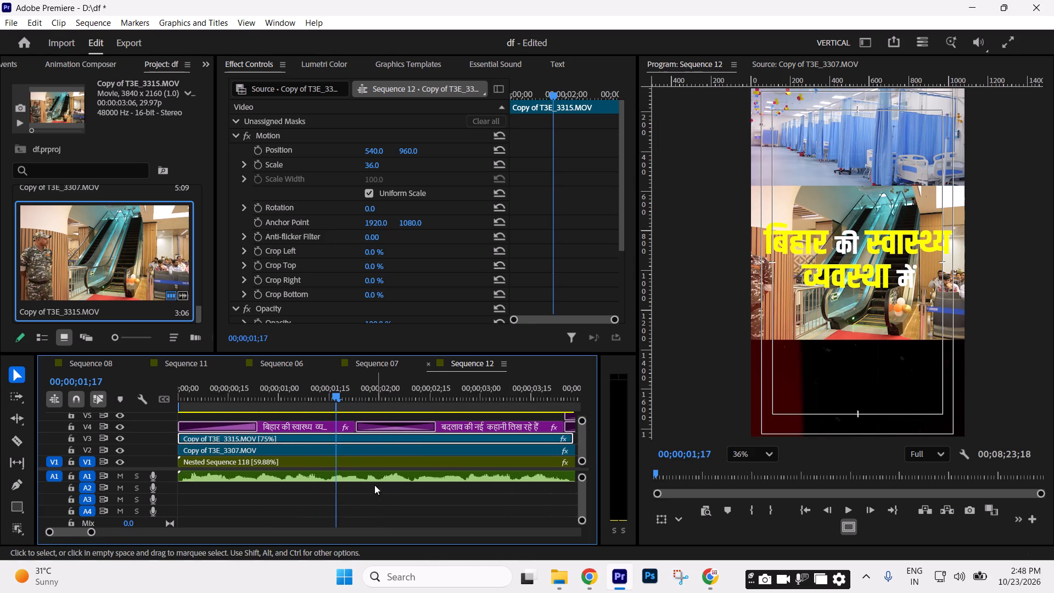
{"action": "key", "text": "minus"}
{"action": "key", "text": "equal"}
{"action": "key", "text": "minus"}
{"action": "key", "text": "equal"}
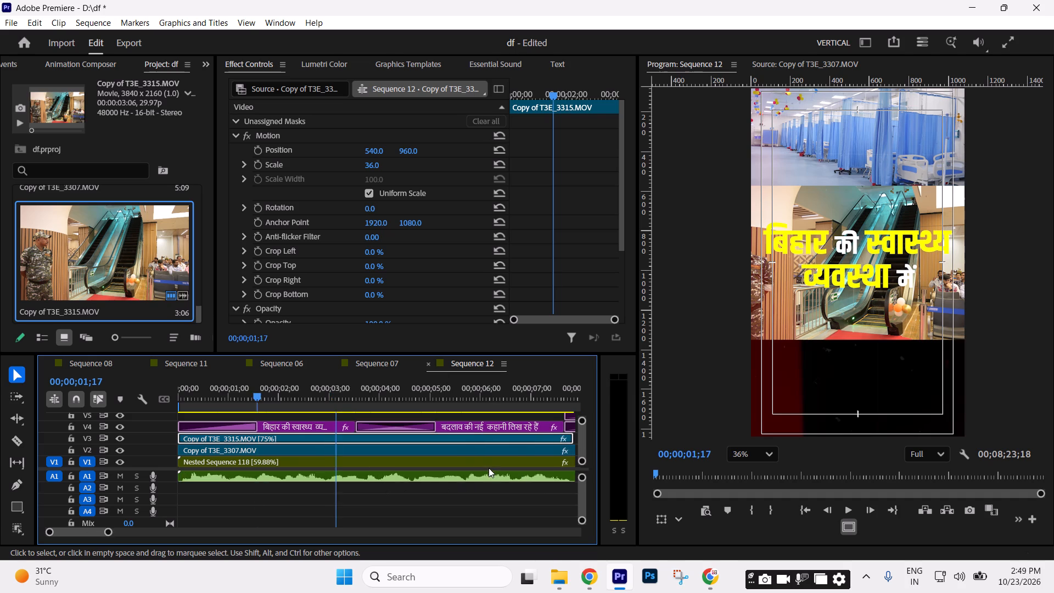
{"action": "key", "text": "minus"}
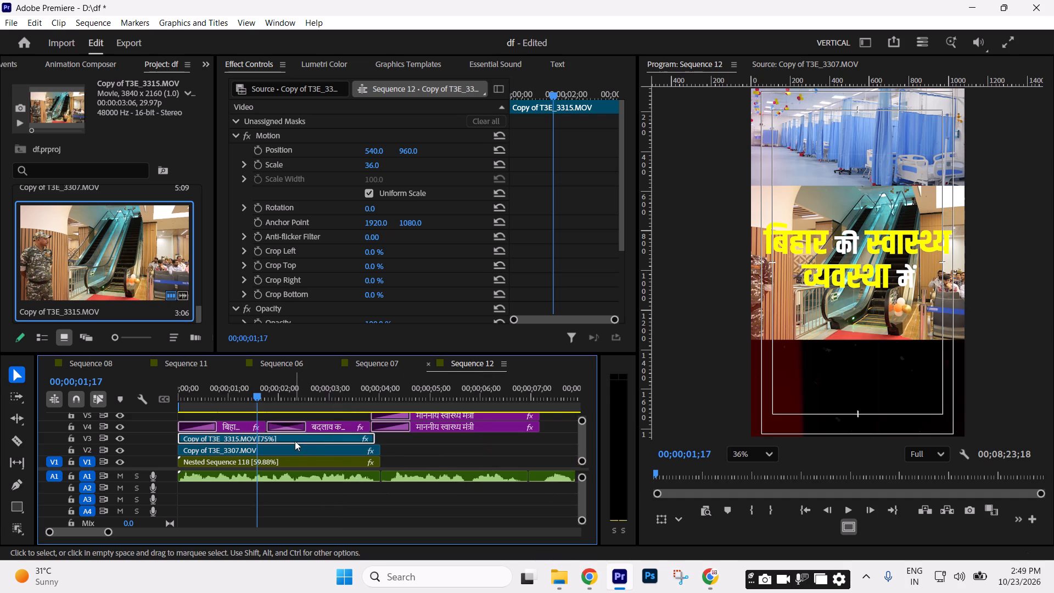
{"action": "left_click", "coordinate": [295, 439]}
{"action": "left_click", "coordinate": [183, 438]}
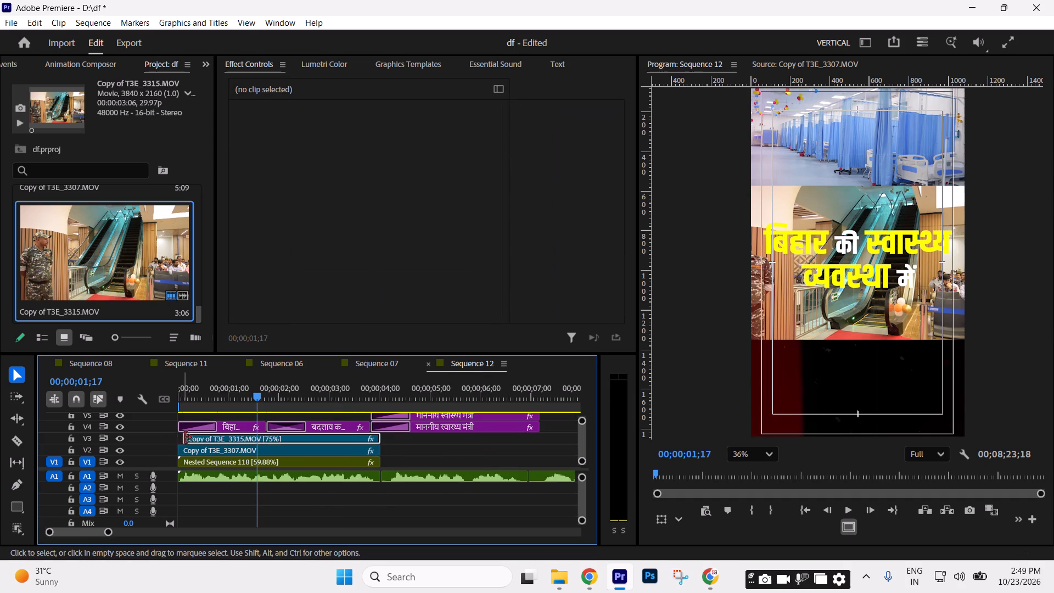
{"action": "left_click_drag", "start_coordinate": [186, 438], "coordinate": [144, 438]}
{"action": "left_click_drag", "start_coordinate": [218, 388], "coordinate": [106, 397]}
{"action": "key", "text": "space"}
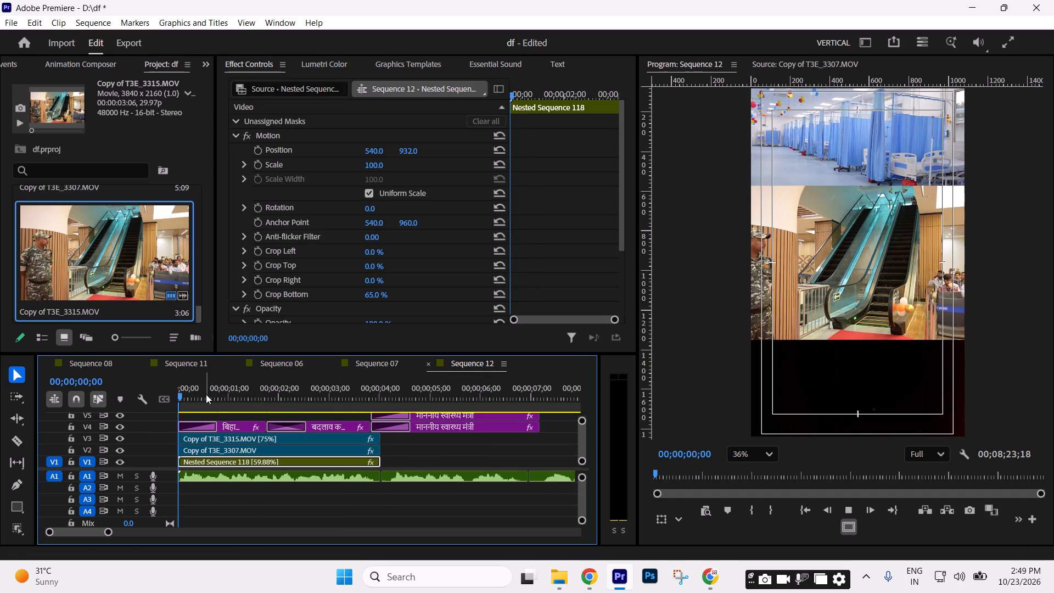
{"action": "key", "text": "space"}
Scale the escalator clip to 38 and position it at 424, 233, filling the top band of the frame.
{"action": "left_click", "coordinate": [284, 433]}
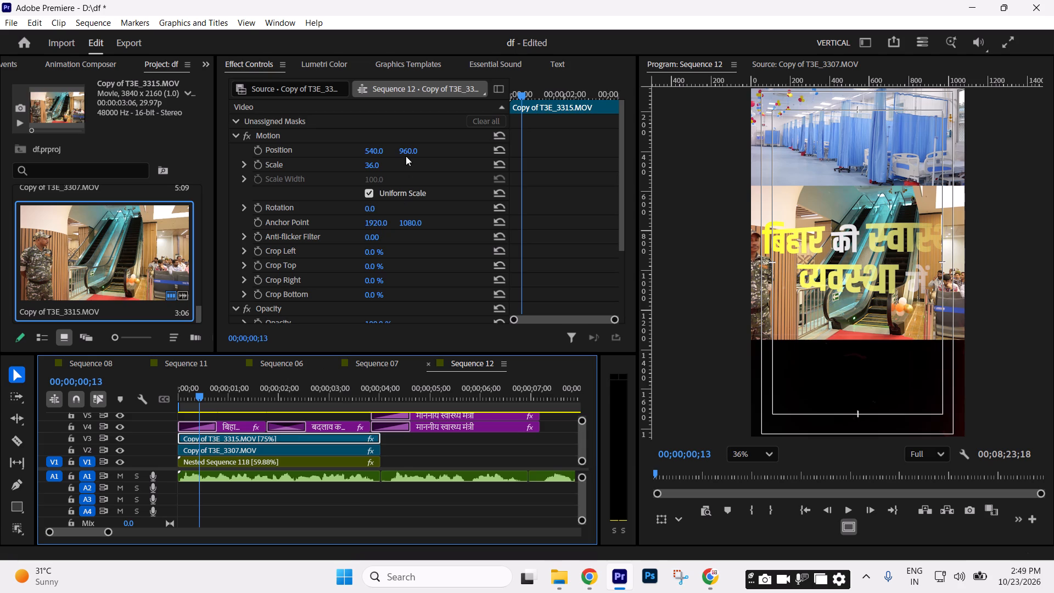
{"action": "left_click_drag", "start_coordinate": [407, 153], "coordinate": [432, 41]}
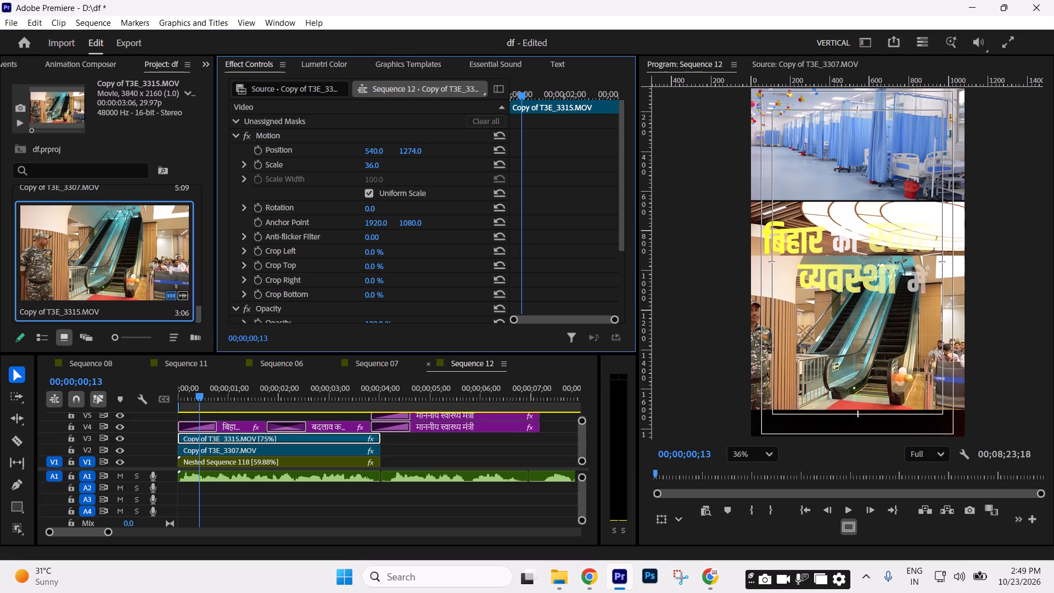
{"action": "left_click_drag", "start_coordinate": [432, 41], "coordinate": [361, 165]}
{"action": "left_click_drag", "start_coordinate": [372, 164], "coordinate": [372, 164]}
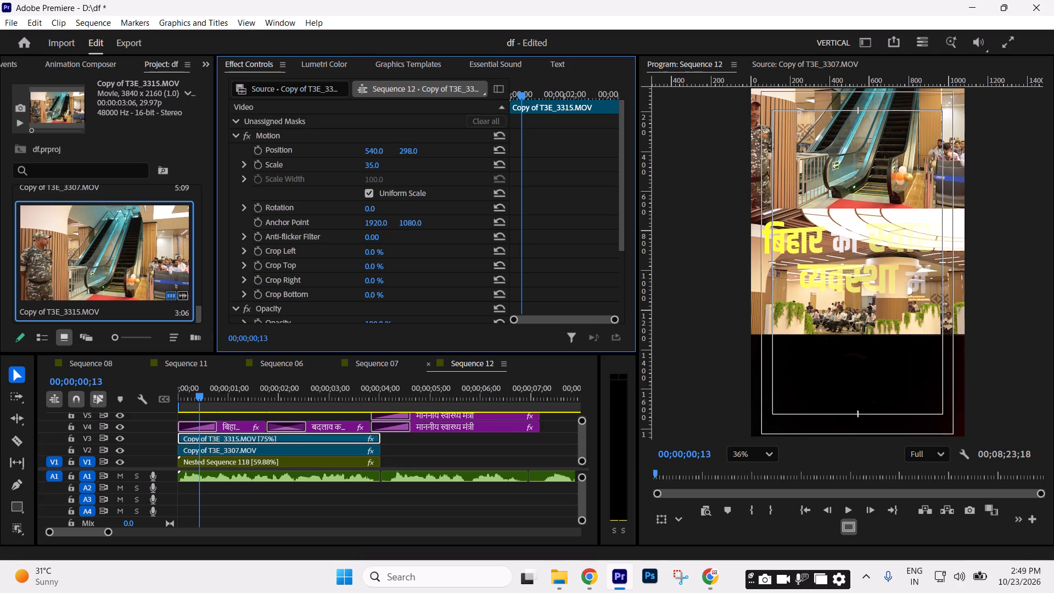
{"action": "left_click_drag", "start_coordinate": [372, 164], "coordinate": [365, 163]}
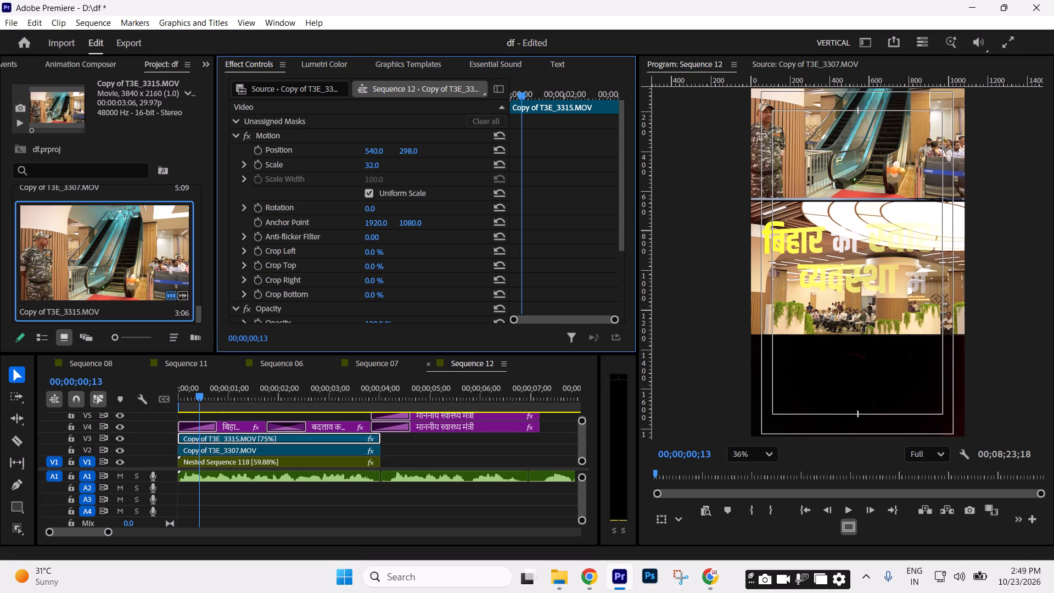
{"action": "left_click_drag", "start_coordinate": [365, 163], "coordinate": [366, 163]}
{"action": "left_click_drag", "start_coordinate": [372, 148], "coordinate": [254, 147]}
{"action": "left_click", "coordinate": [376, 165]}
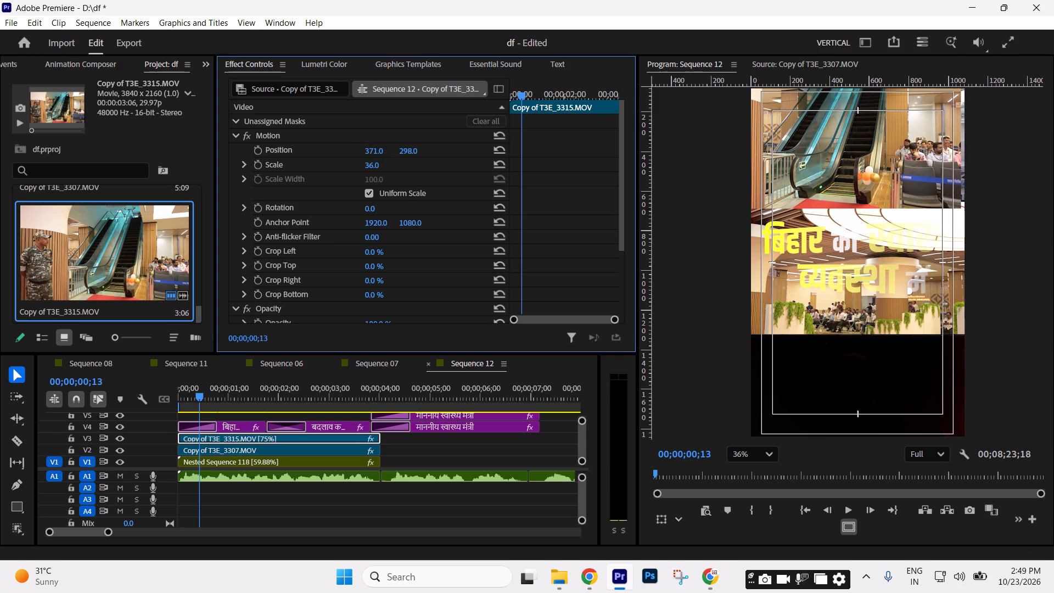
{"action": "left_click_drag", "start_coordinate": [379, 153], "coordinate": [405, 152]}
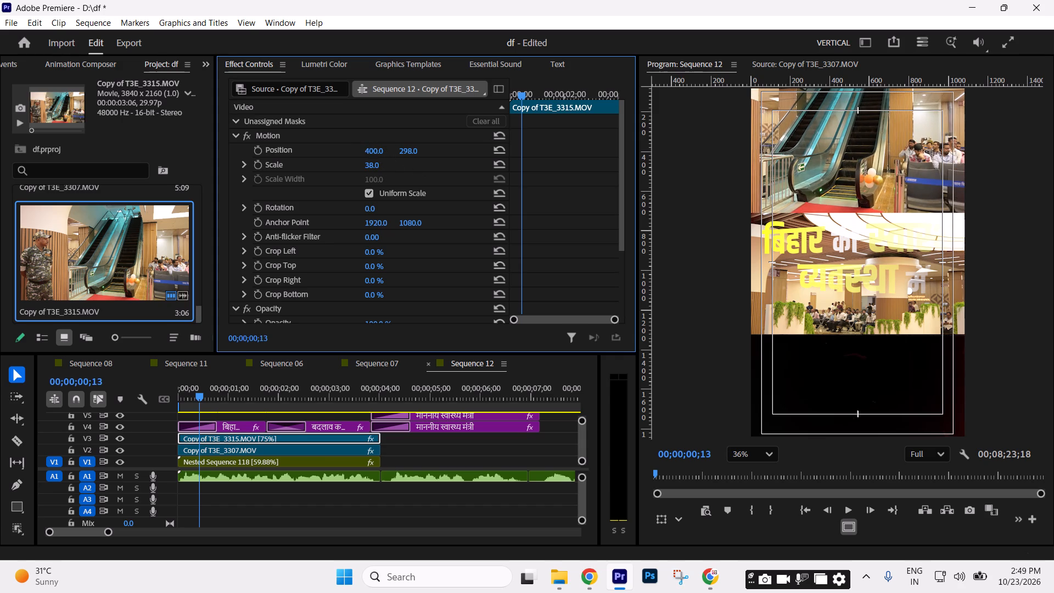
{"action": "left_click_drag", "start_coordinate": [405, 152], "coordinate": [414, 149]}
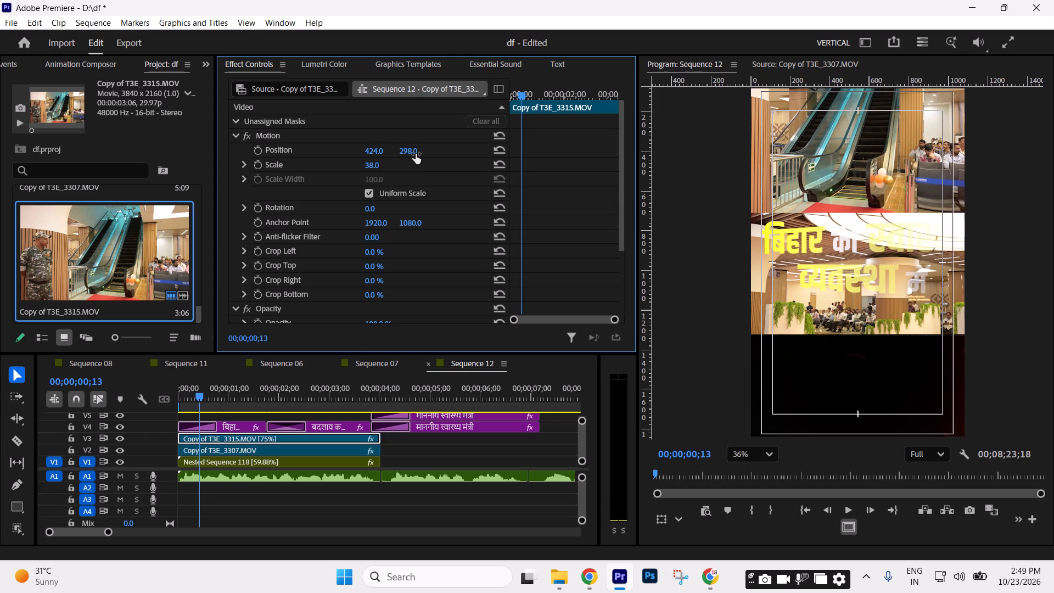
{"action": "left_click_drag", "start_coordinate": [414, 150], "coordinate": [397, 192]}
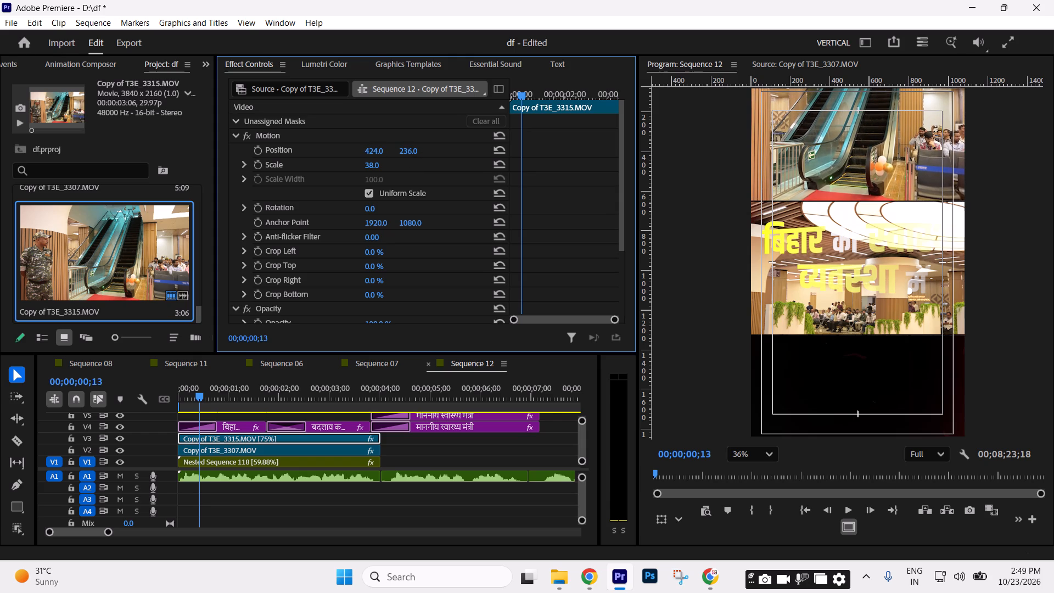
{"action": "left_click_drag", "start_coordinate": [397, 192], "coordinate": [398, 195]}
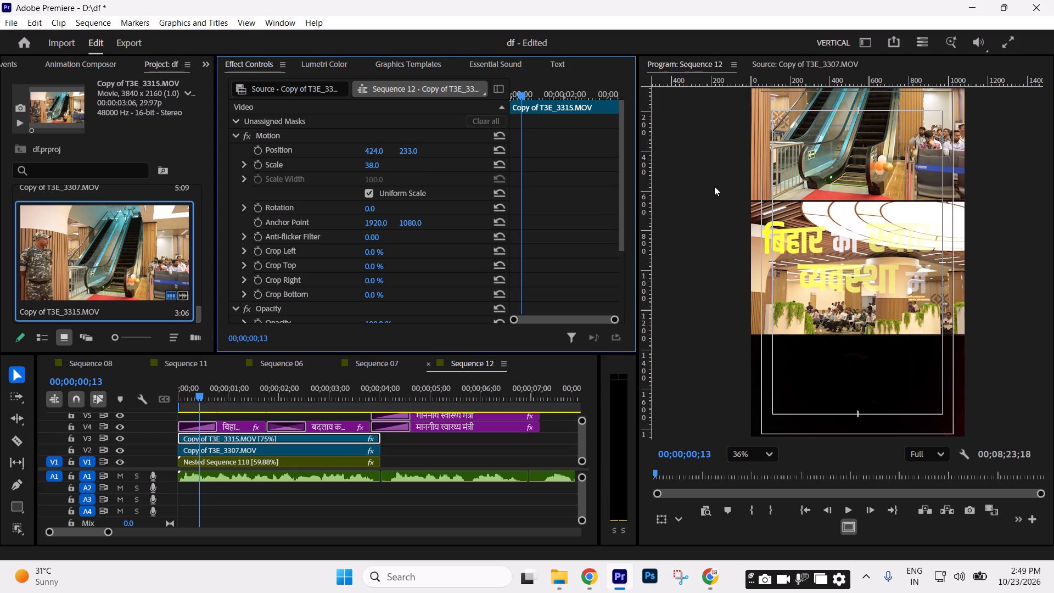
Crop 31% off the escalator clip's top and move it to the frame's bottom band at vertical position 1486.
{"action": "left_click_drag", "start_coordinate": [371, 265], "coordinate": [372, 265]}
{"action": "left_click_drag", "start_coordinate": [372, 265], "coordinate": [394, 260]}
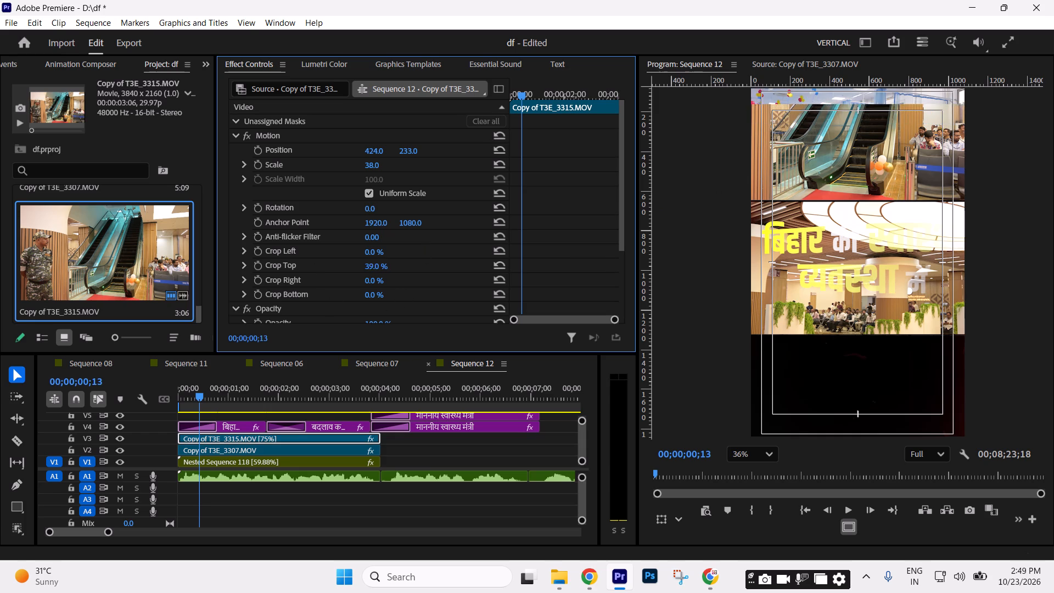
{"action": "left_click_drag", "start_coordinate": [394, 260], "coordinate": [389, 260]}
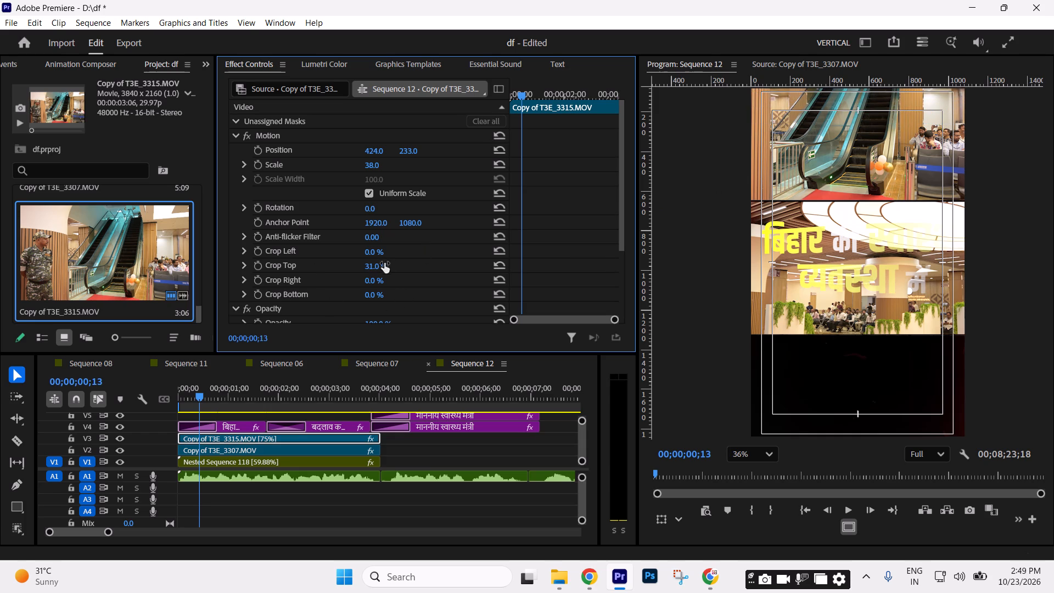
{"action": "left_click_drag", "start_coordinate": [407, 151], "coordinate": [703, 92]}
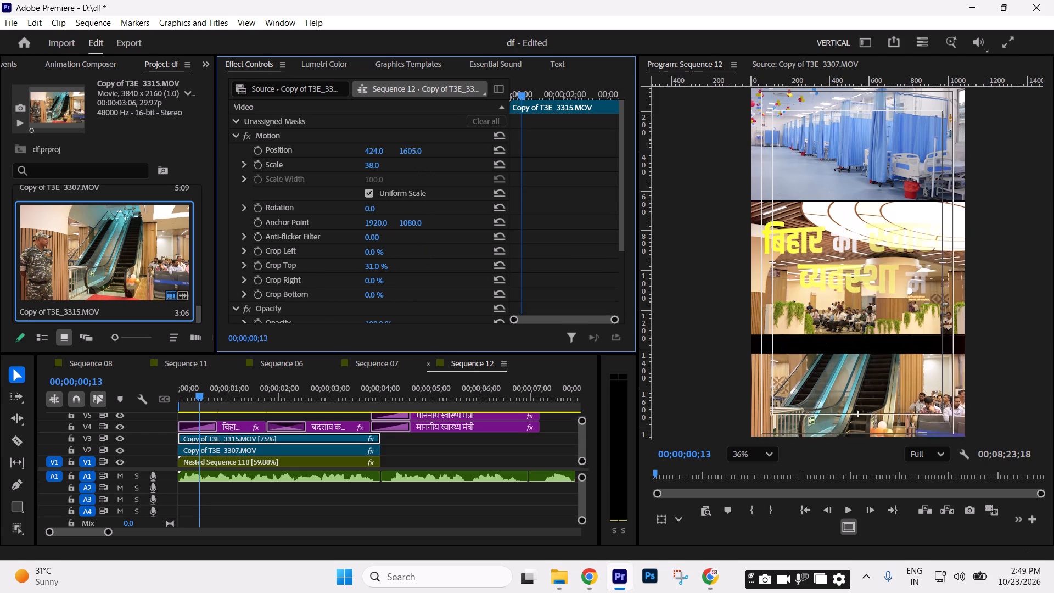
{"action": "left_click_drag", "start_coordinate": [703, 92], "coordinate": [615, 109]}
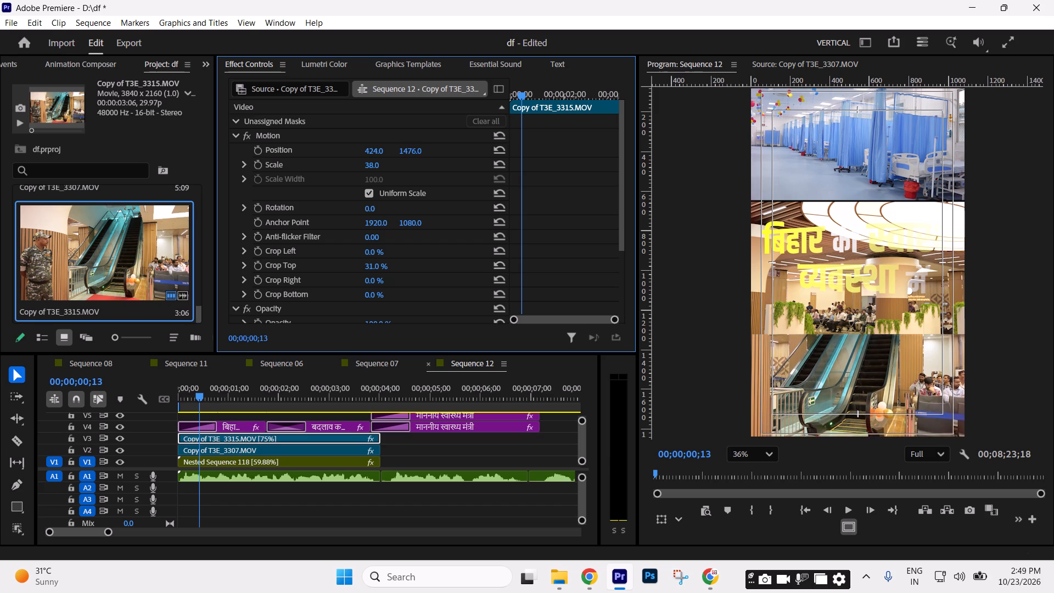
{"action": "left_click_drag", "start_coordinate": [615, 109], "coordinate": [623, 110]}
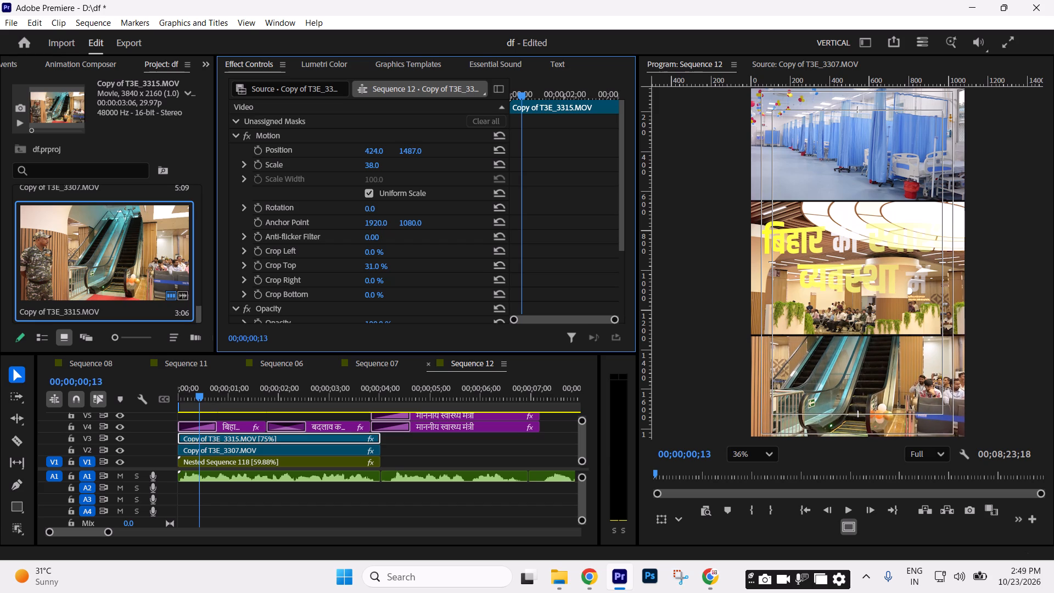
{"action": "left_click_drag", "start_coordinate": [623, 110], "coordinate": [623, 110]}
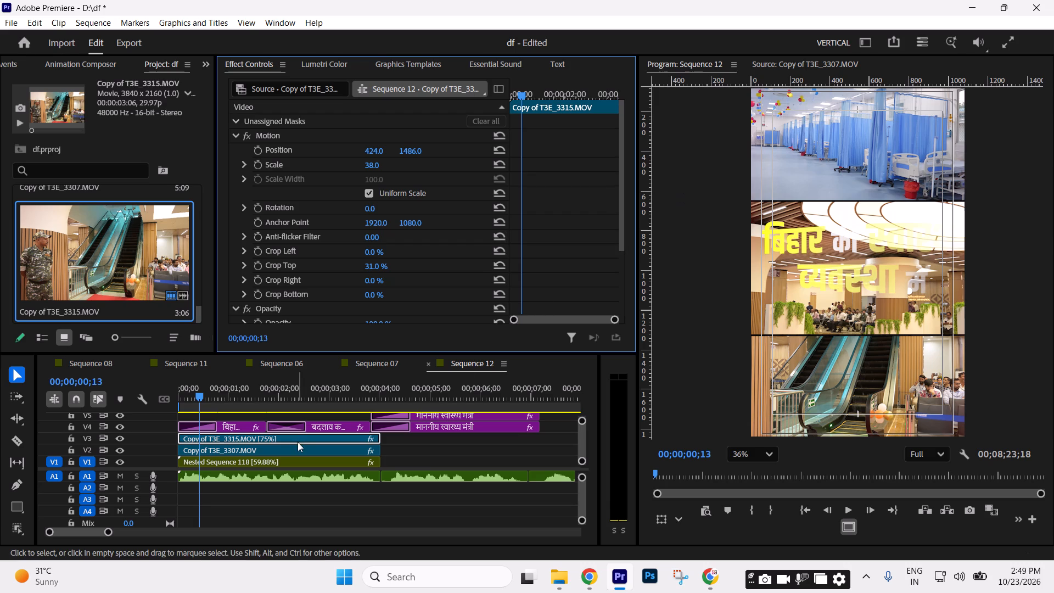
Move the escalator clip later on V3, past the end of the lobby clip.
{"action": "left_click_drag", "start_coordinate": [233, 441], "coordinate": [502, 440]}
Move the lobby clip on V2 into the frame's top band at vertical position 180.
{"action": "left_click", "coordinate": [282, 449]}
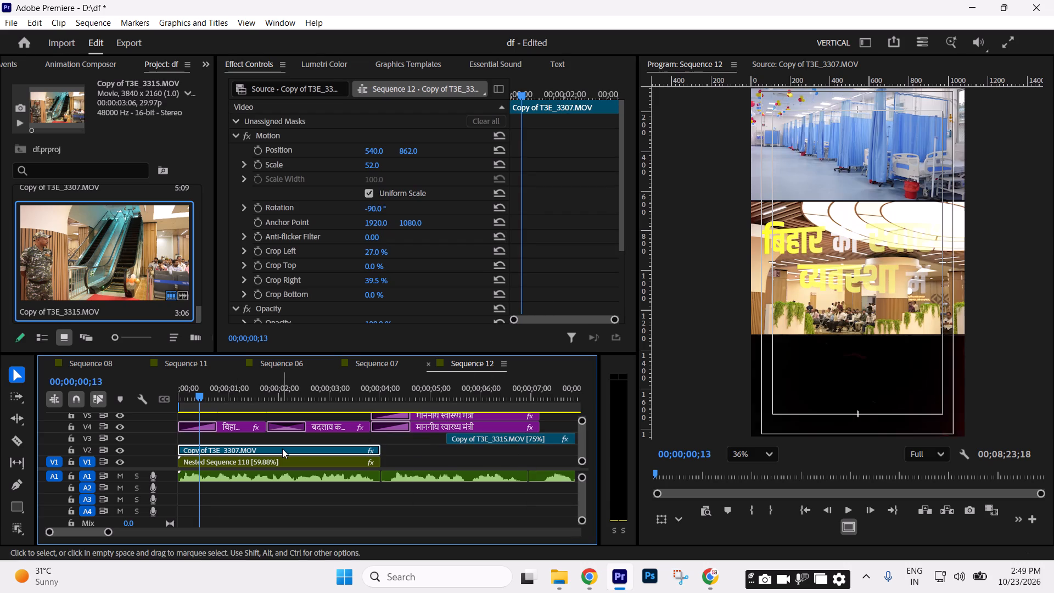
{"action": "left_click_drag", "start_coordinate": [405, 149], "coordinate": [396, 149]}
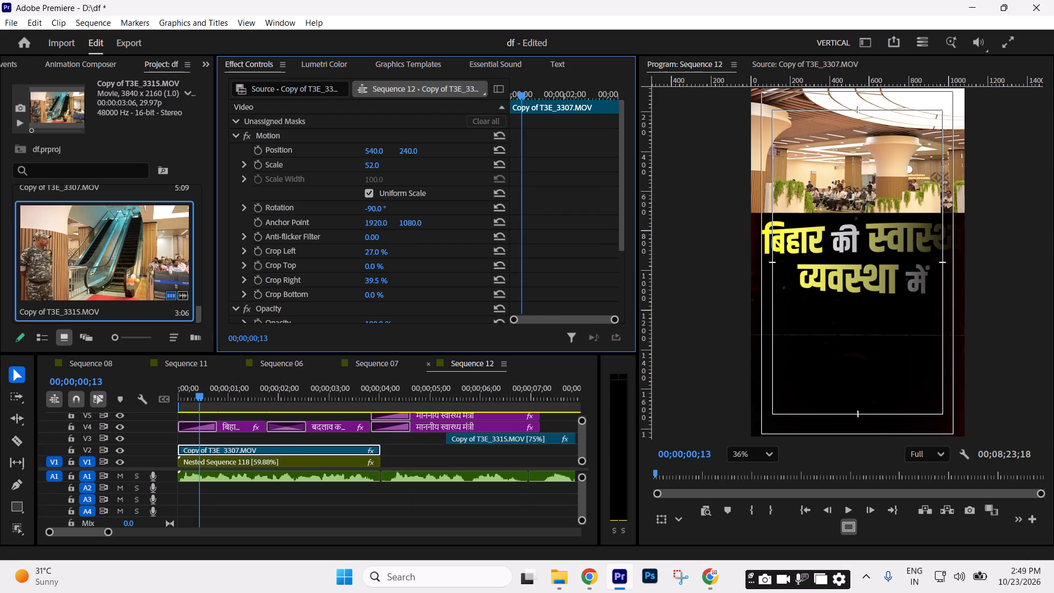
{"action": "left_click_drag", "start_coordinate": [396, 149], "coordinate": [341, 121]}
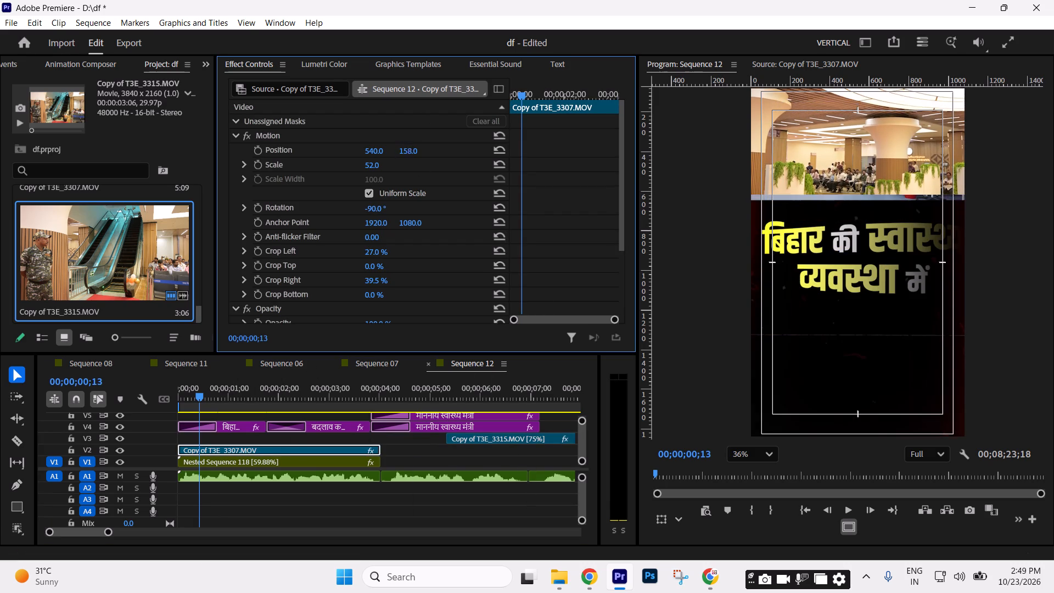
{"action": "left_click_drag", "start_coordinate": [341, 121], "coordinate": [355, 116]}
Move the ward nested sequence on V1 into the frame's middle band at vertical position 1608.
{"action": "left_click", "coordinate": [291, 463]}
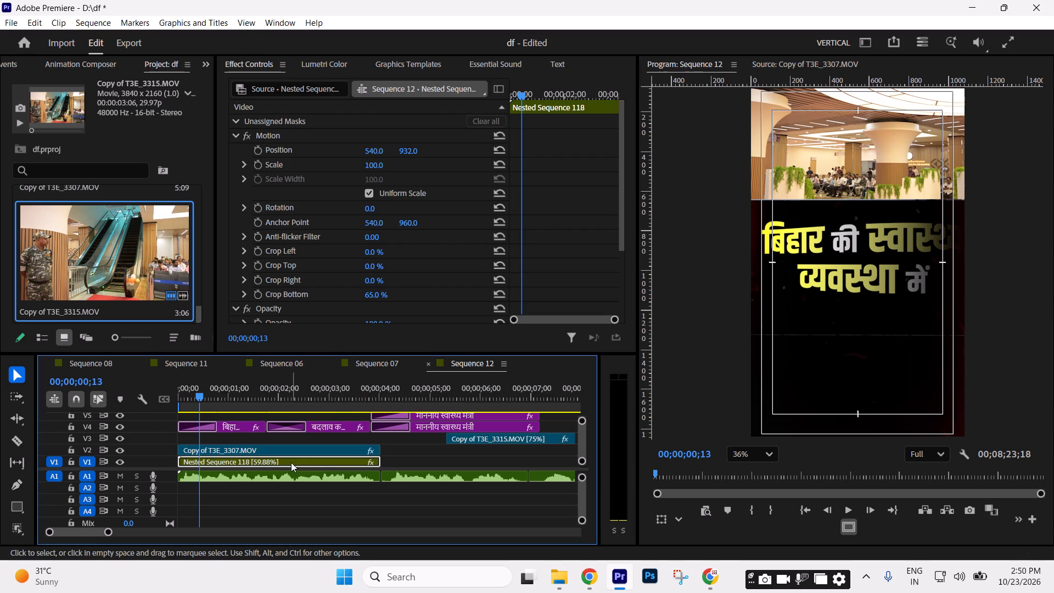
{"action": "left_click_drag", "start_coordinate": [410, 152], "coordinate": [580, 100]}
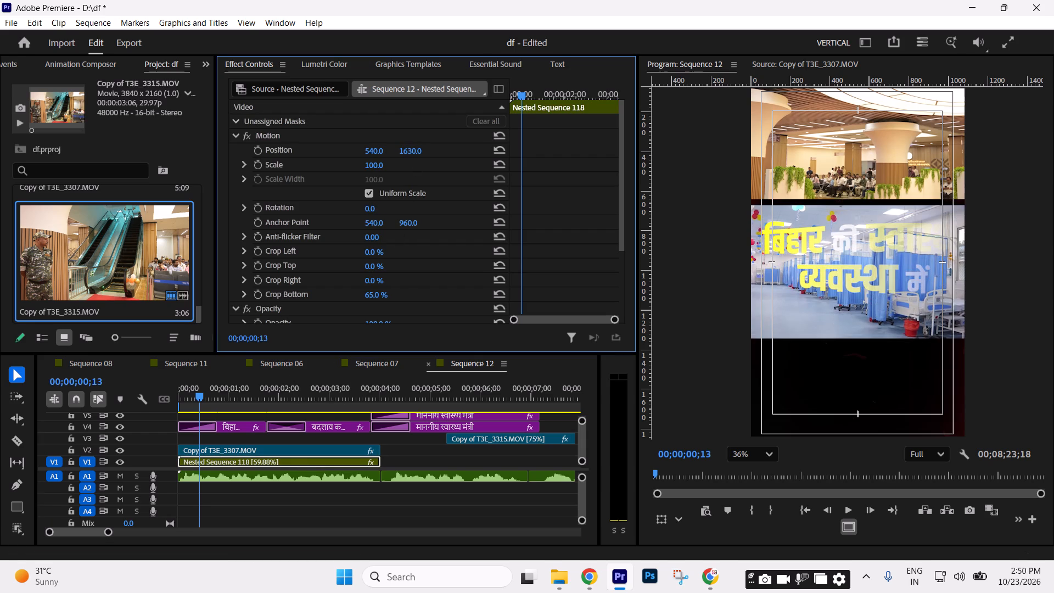
{"action": "left_click_drag", "start_coordinate": [580, 100], "coordinate": [565, 105]}
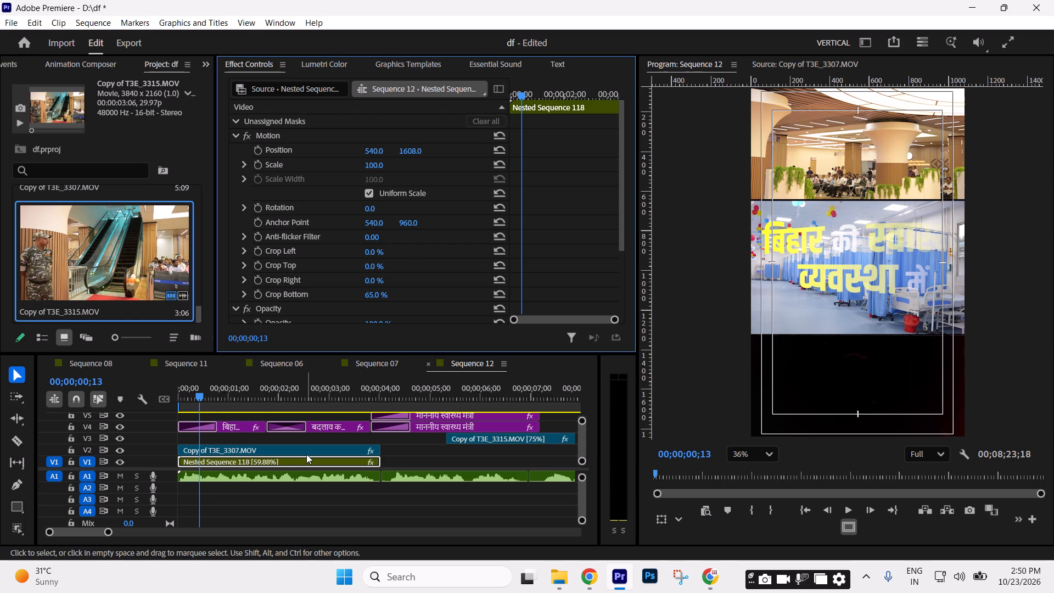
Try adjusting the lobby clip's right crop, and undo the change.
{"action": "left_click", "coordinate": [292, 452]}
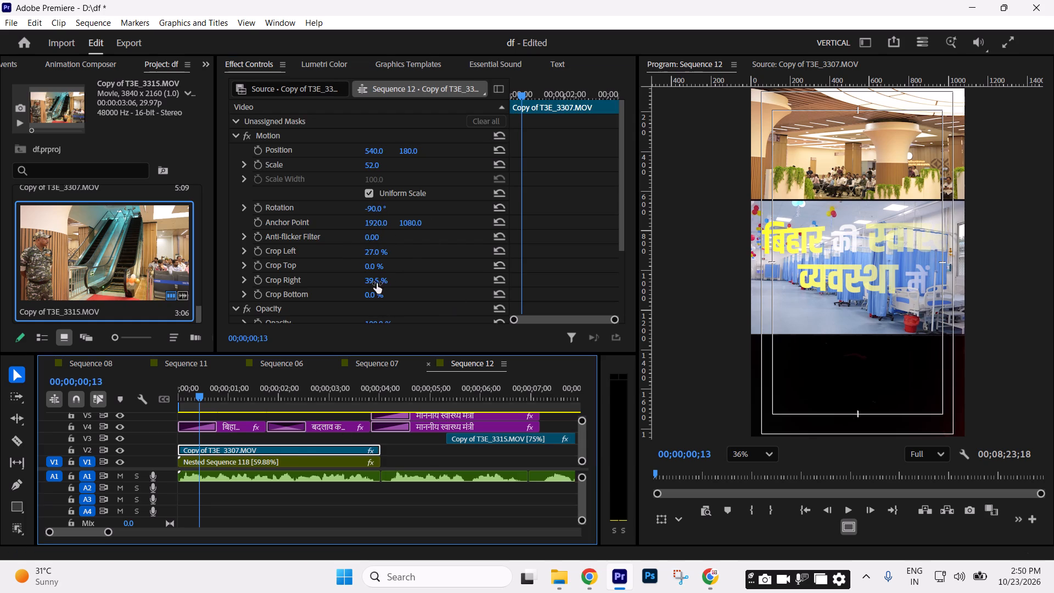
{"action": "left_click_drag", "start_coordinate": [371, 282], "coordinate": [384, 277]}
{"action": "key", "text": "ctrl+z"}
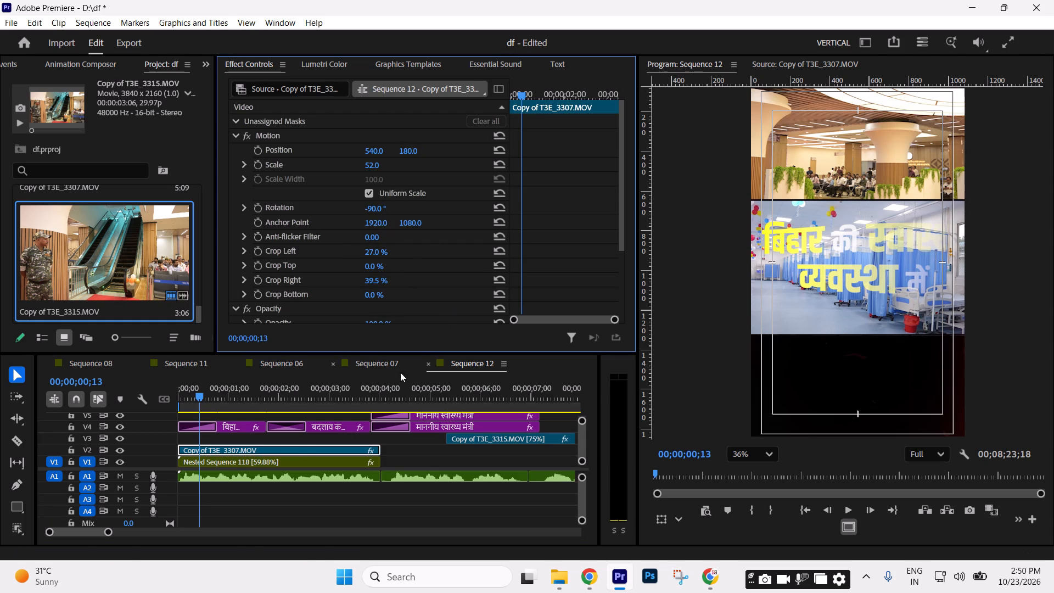
Set the bottom crop of the ward nested sequence on V1 to 67%.
{"action": "left_click", "coordinate": [318, 462]}
{"action": "left_click", "coordinate": [373, 296]}
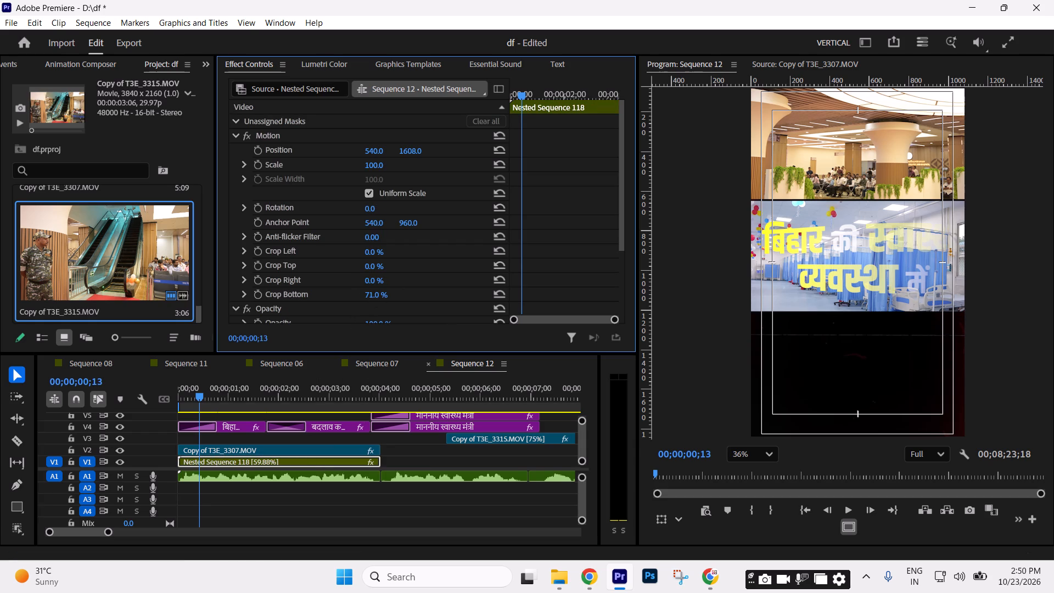
{"action": "key", "text": "ctrl+z"}
{"action": "left_click", "coordinate": [372, 295]}
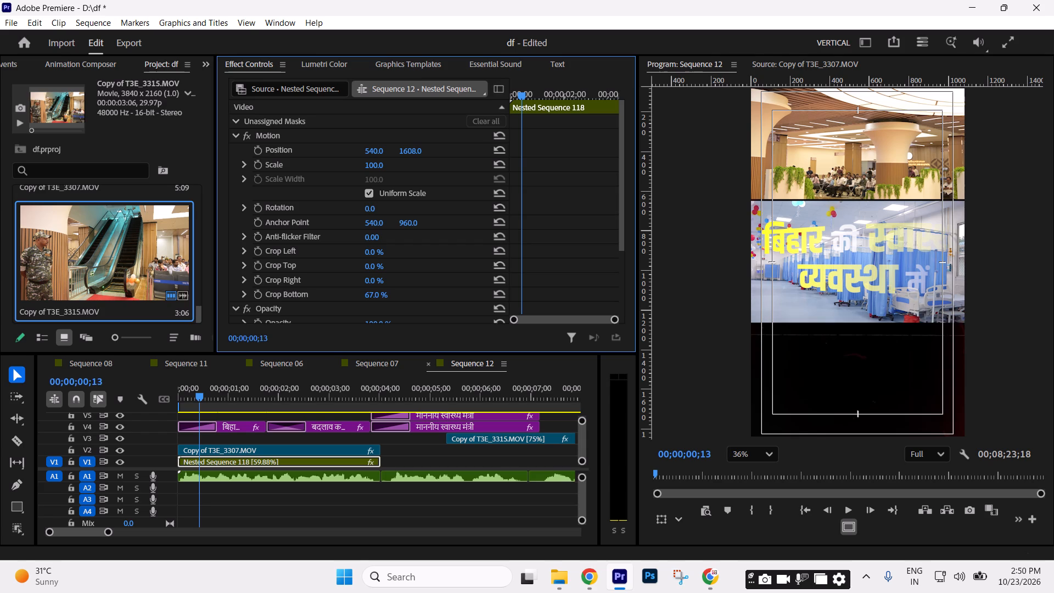
Move the escalator clip on V3 back to the start of the sequence, directly above the lobby clip.
{"action": "left_click_drag", "start_coordinate": [484, 443], "coordinate": [241, 432]}
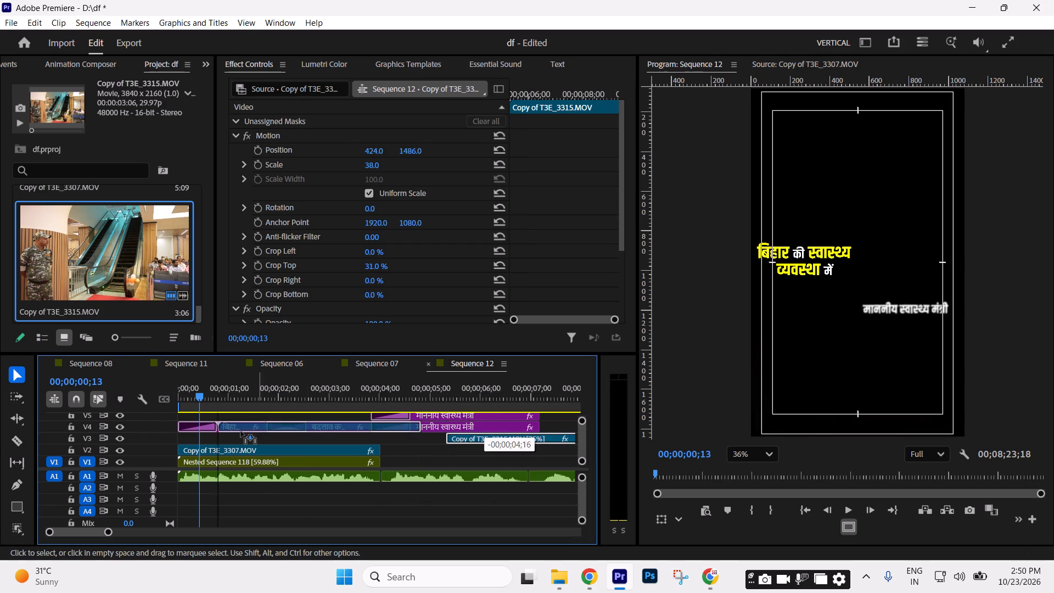
{"action": "left_click_drag", "start_coordinate": [241, 432], "coordinate": [198, 440]}
Set the escalator clip's vertical position to 1489 in the frame's bottom band.
{"action": "left_click", "coordinate": [411, 149]}
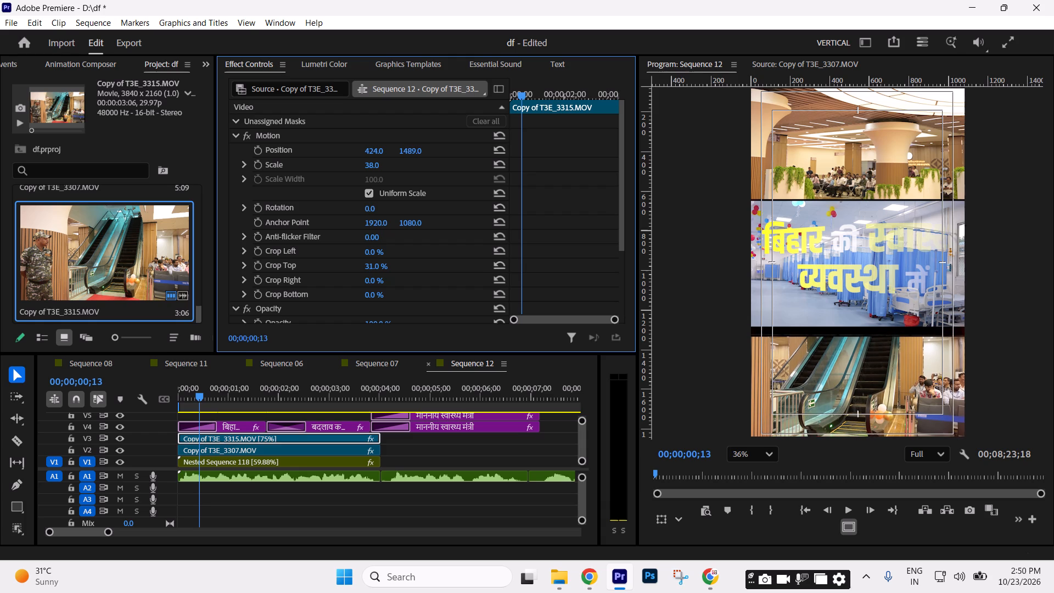
Shift the lobby clip on V2 slightly lower within the frame's top band.
{"action": "left_click", "coordinate": [343, 449]}
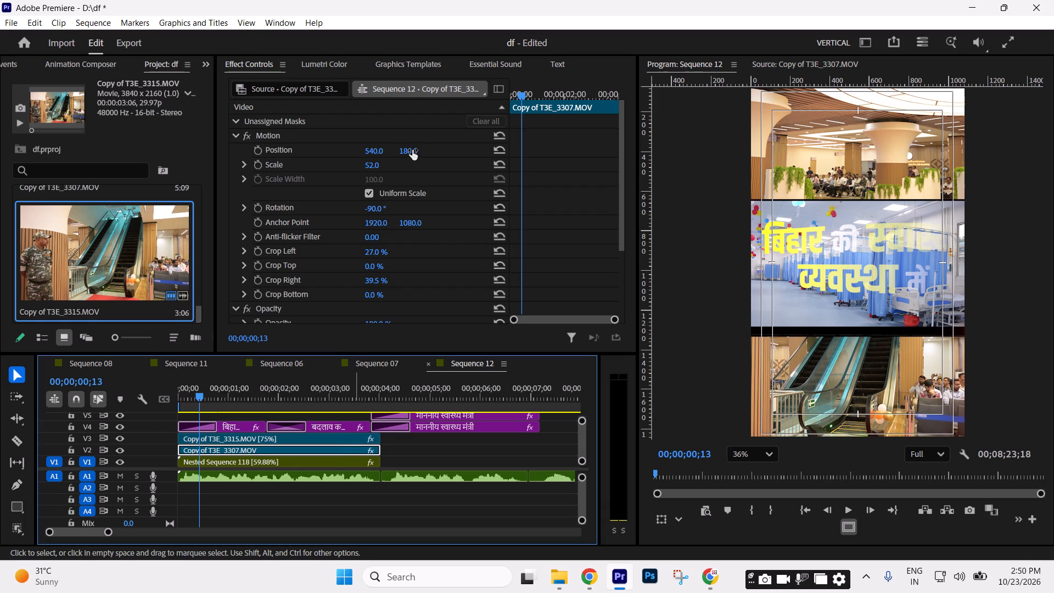
{"action": "left_click_drag", "start_coordinate": [412, 150], "coordinate": [414, 133]}
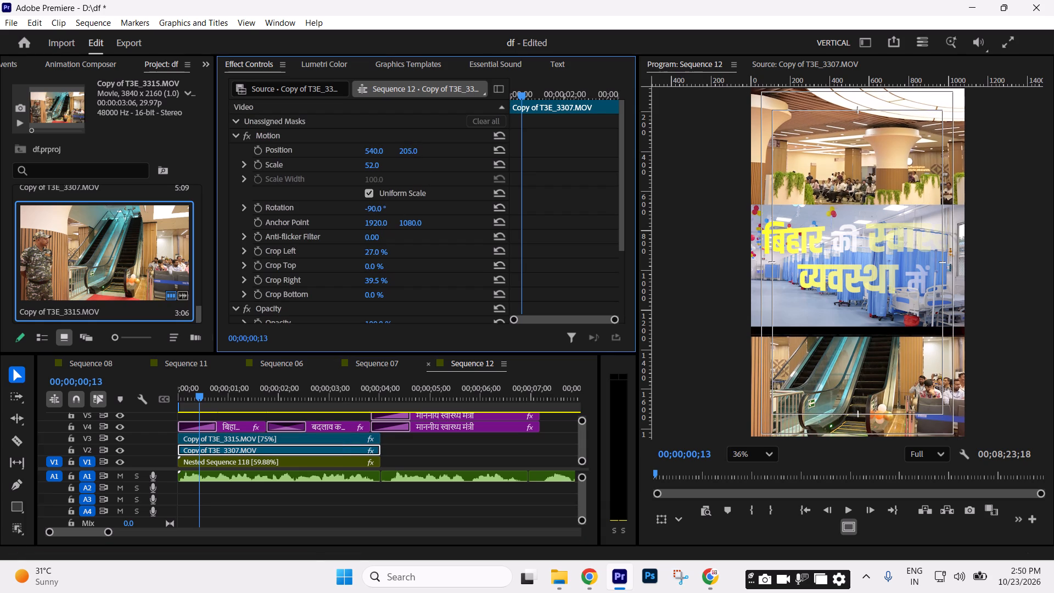
{"action": "left_click_drag", "start_coordinate": [414, 133], "coordinate": [414, 138]}
Lower the ward nested sequence on V1 to a vertical position of about 1650, just above the escalator band.
{"action": "left_click", "coordinate": [304, 466]}
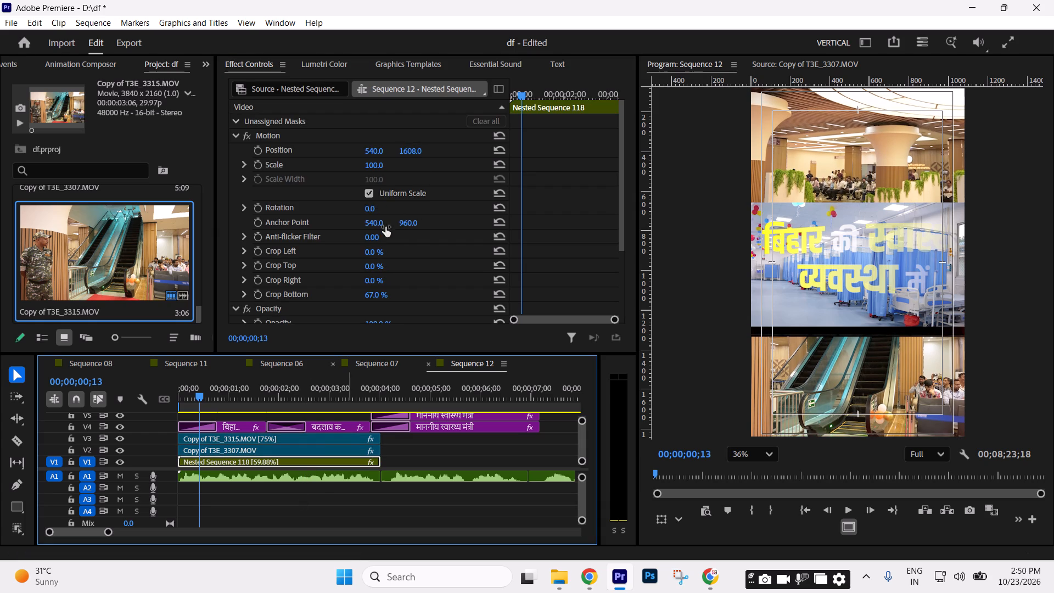
{"action": "left_click_drag", "start_coordinate": [414, 150], "coordinate": [423, 124]}
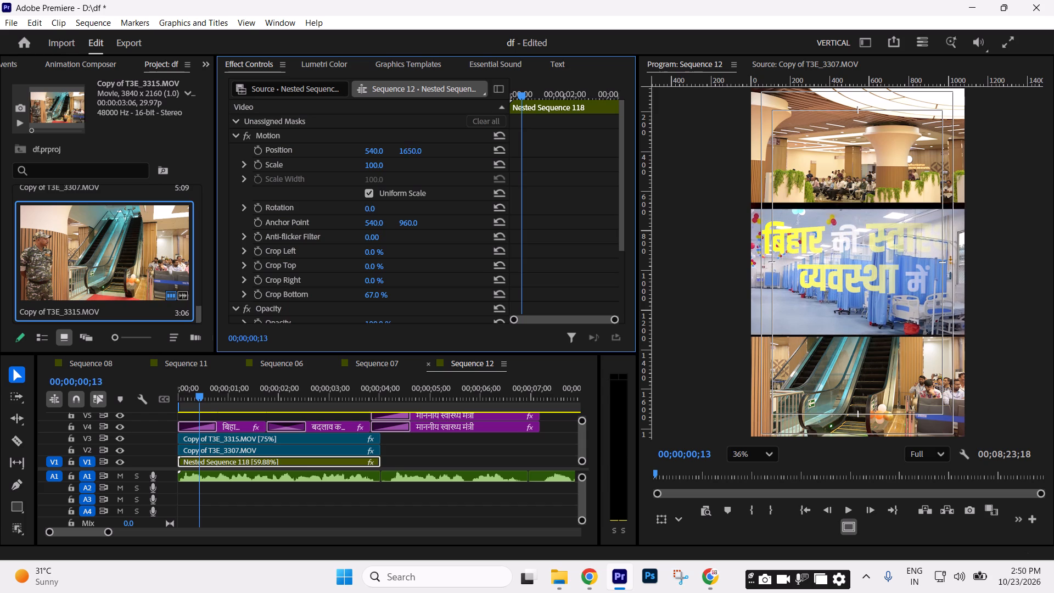
{"action": "left_click_drag", "start_coordinate": [423, 124], "coordinate": [423, 122]}
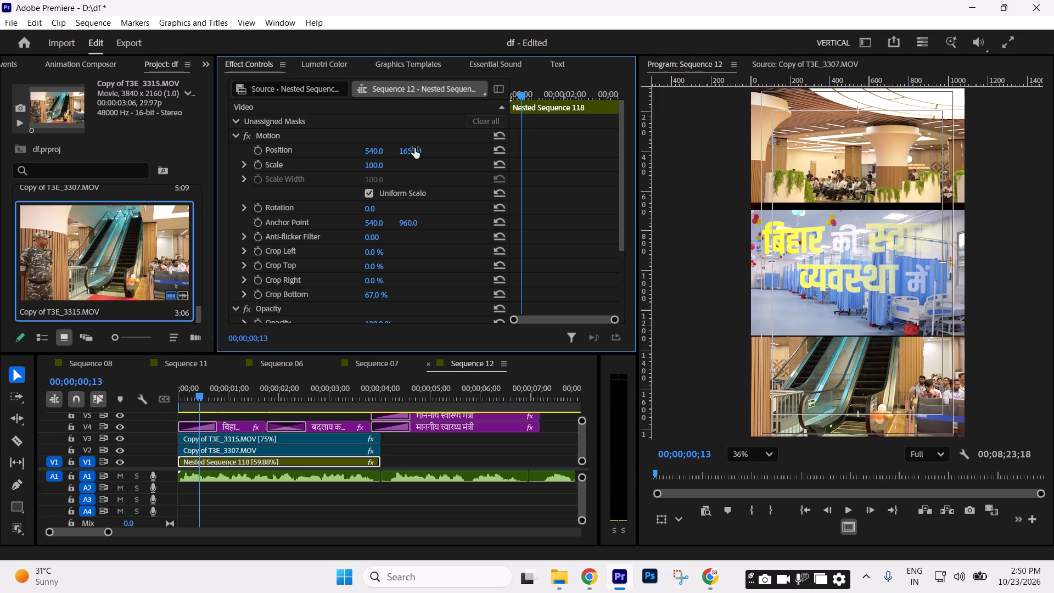
Save the project.
{"action": "key", "text": "ctrl+s"}
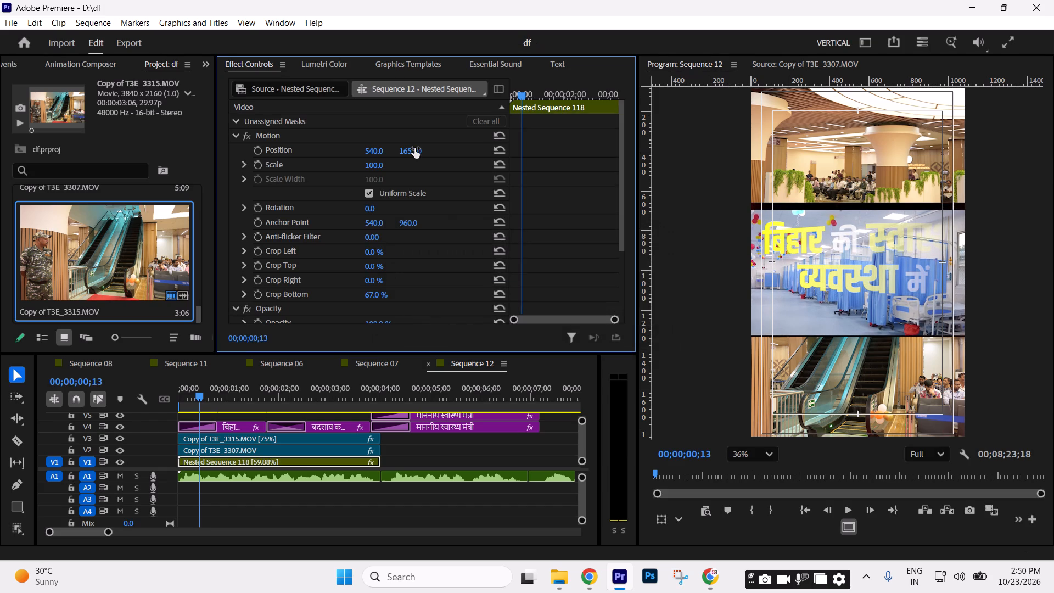